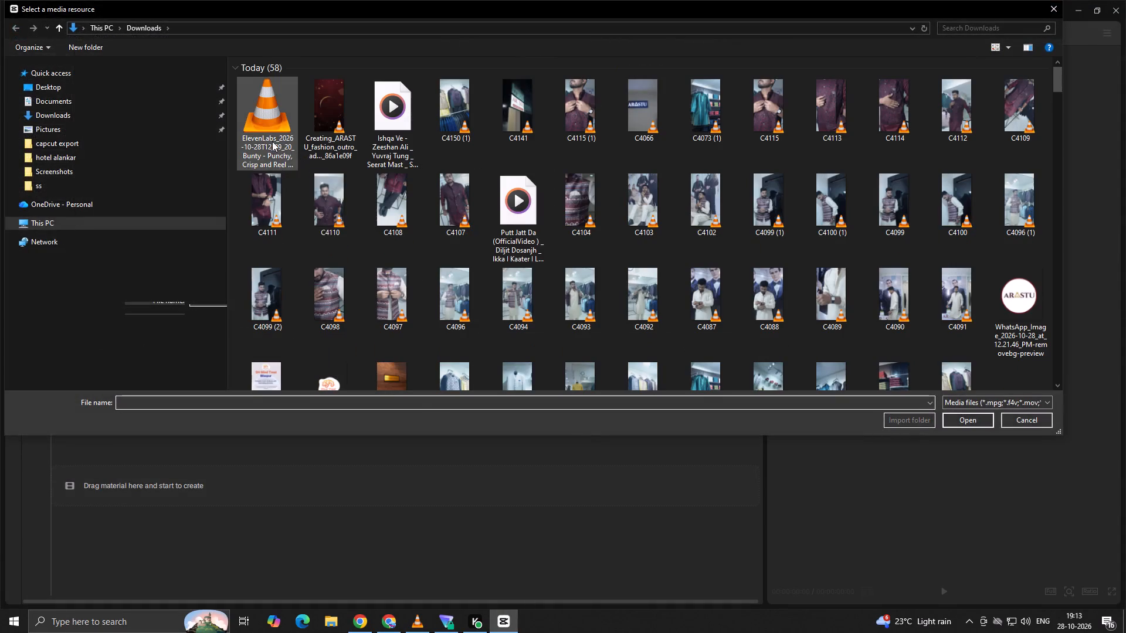
Import the ElevenLabs voiceover file from Downloads and place it at the start of the timeline.
{"action": "double_click", "coordinate": [266, 137]}
{"action": "left_click_drag", "start_coordinate": [120, 114], "coordinate": [114, 325]}
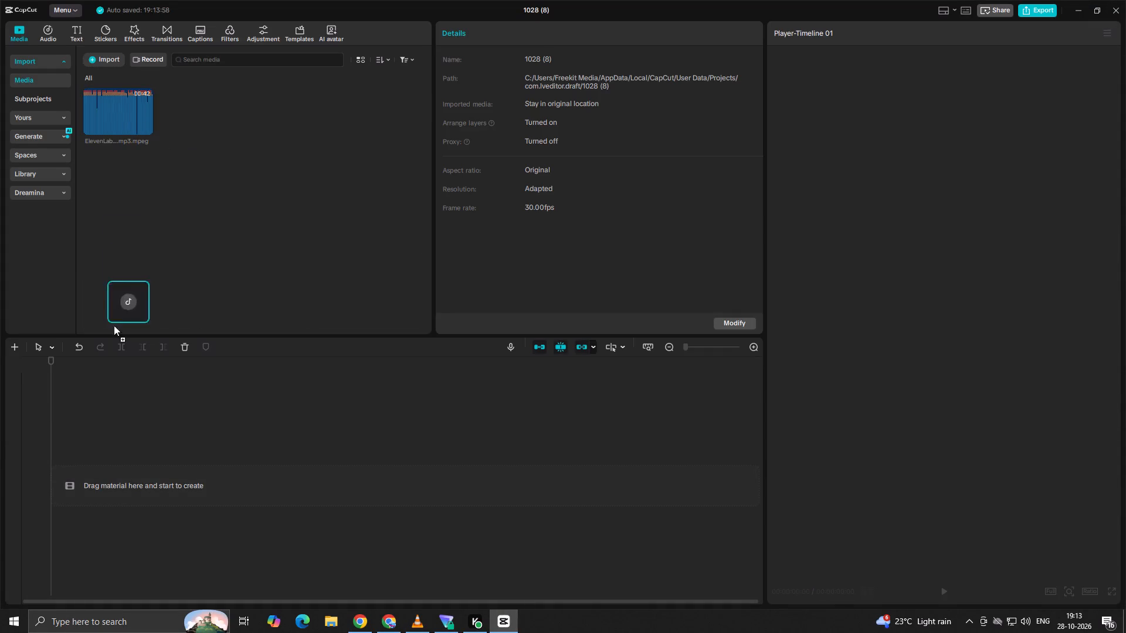
{"action": "left_click_drag", "start_coordinate": [114, 325], "coordinate": [83, 459]}
Play the voiceover from the beginning and examine its waveform for silent pauses.
{"action": "left_click", "coordinate": [128, 431]}
{"action": "left_click_drag", "start_coordinate": [128, 431], "coordinate": [49, 433]}
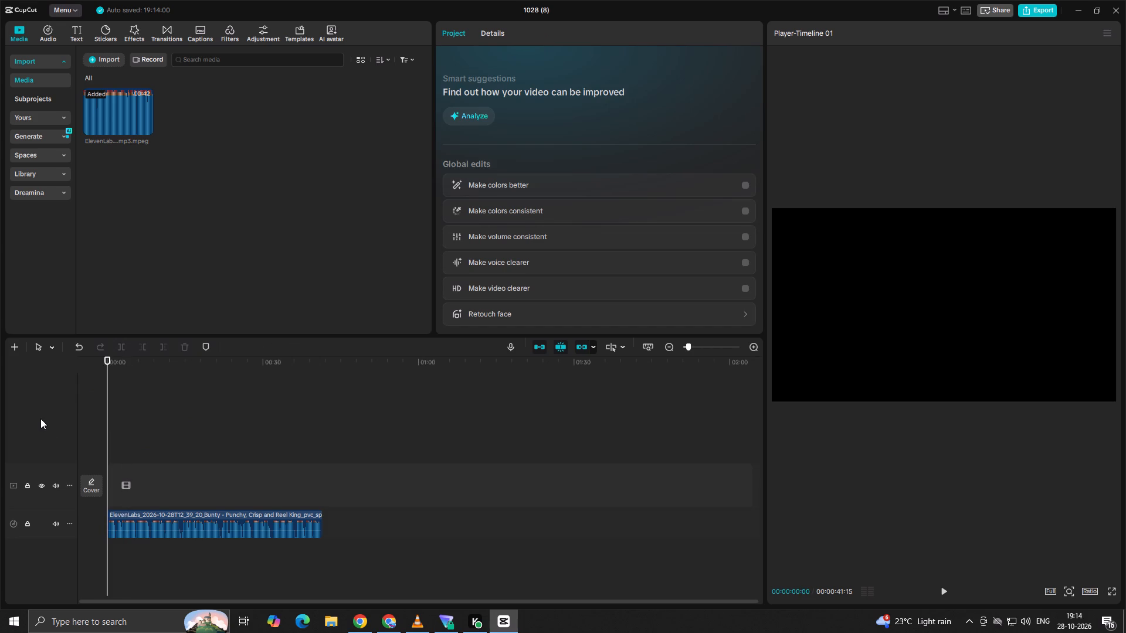
{"action": "key", "text": "space"}
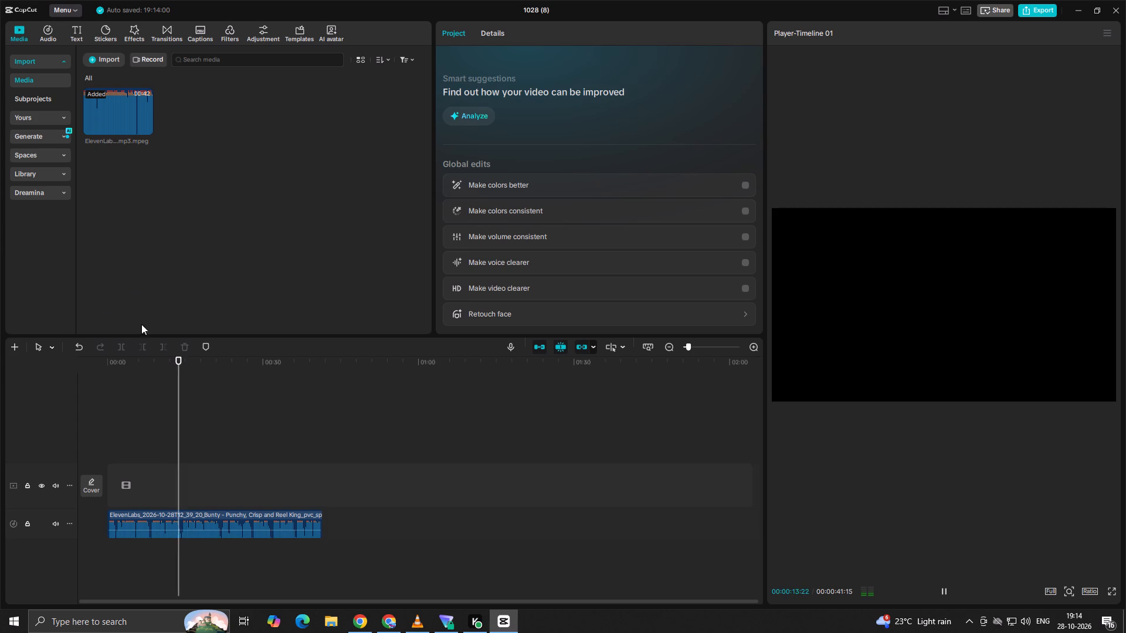
{"action": "scroll", "coordinate": [205, 491], "scroll_direction": "up", "scroll_amount": 20, "text": "ctrl"}
{"action": "scroll", "coordinate": [205, 491], "scroll_direction": "up", "scroll_amount": 2, "text": "ctrl"}
{"action": "left_click", "coordinate": [242, 447]}
{"action": "left_click_drag", "start_coordinate": [241, 448], "coordinate": [0, 490]}
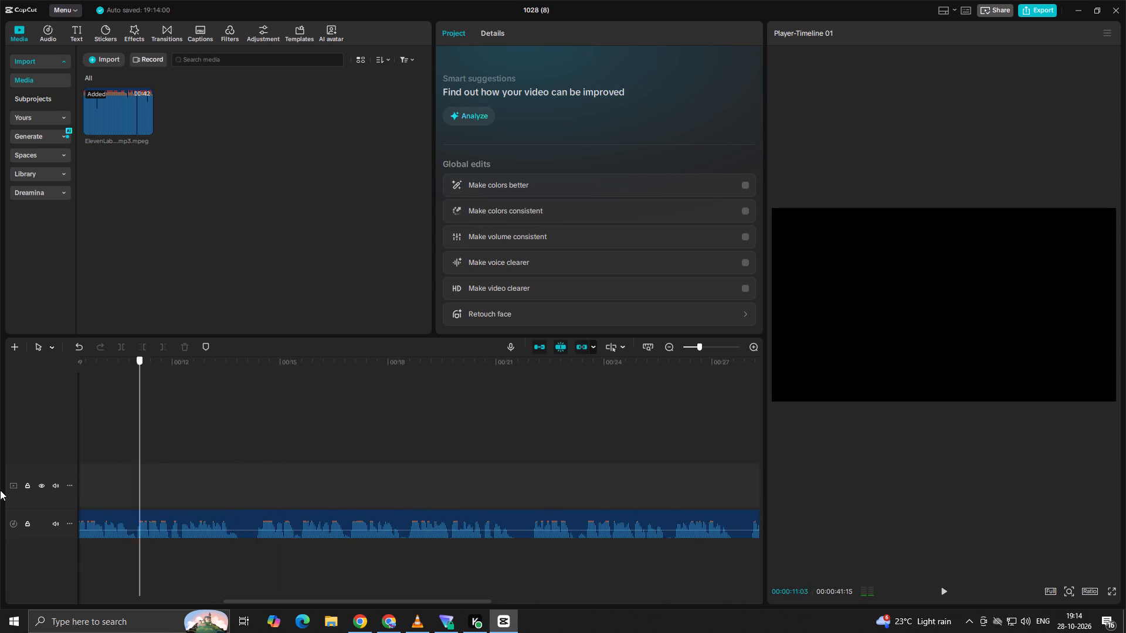
{"action": "left_click_drag", "start_coordinate": [0, 490], "coordinate": [13, 471]}
{"action": "scroll", "coordinate": [232, 468], "scroll_direction": "up", "scroll_amount": 9, "text": "ctrl"}
{"action": "key", "text": "space"}
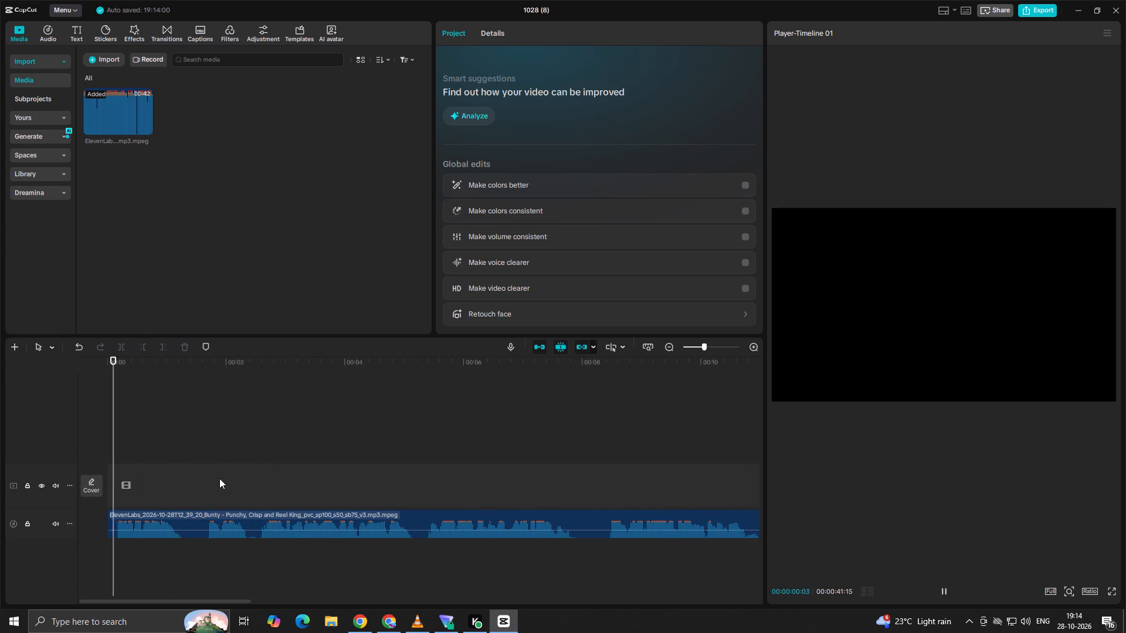
{"action": "key", "text": "space"}
Cut the voiceover's first pause: split at 00:00:01:07, trim the following part's start to 00:00:01:20 and close the gap.
{"action": "scroll", "coordinate": [216, 485], "scroll_direction": "up", "scroll_amount": 5, "text": "ctrl"}
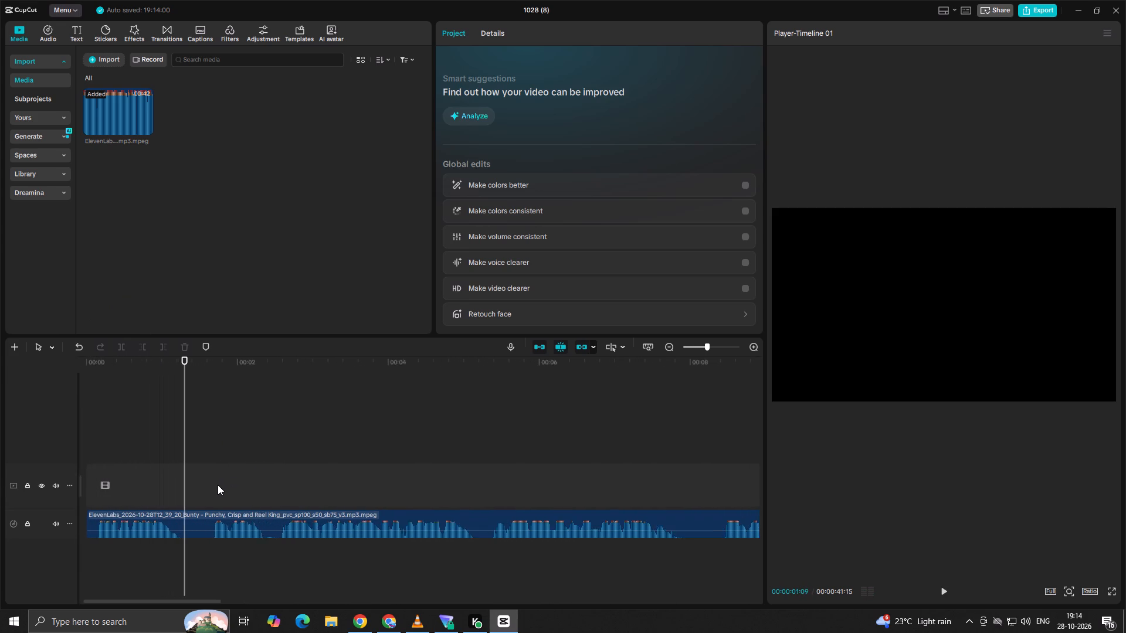
{"action": "scroll", "coordinate": [218, 485], "scroll_direction": "up", "scroll_amount": 9, "text": "ctrl"}
{"action": "left_click_drag", "start_coordinate": [182, 483], "coordinate": [174, 498]}
{"action": "left_click", "coordinate": [178, 534]}
{"action": "left_click", "coordinate": [122, 349]}
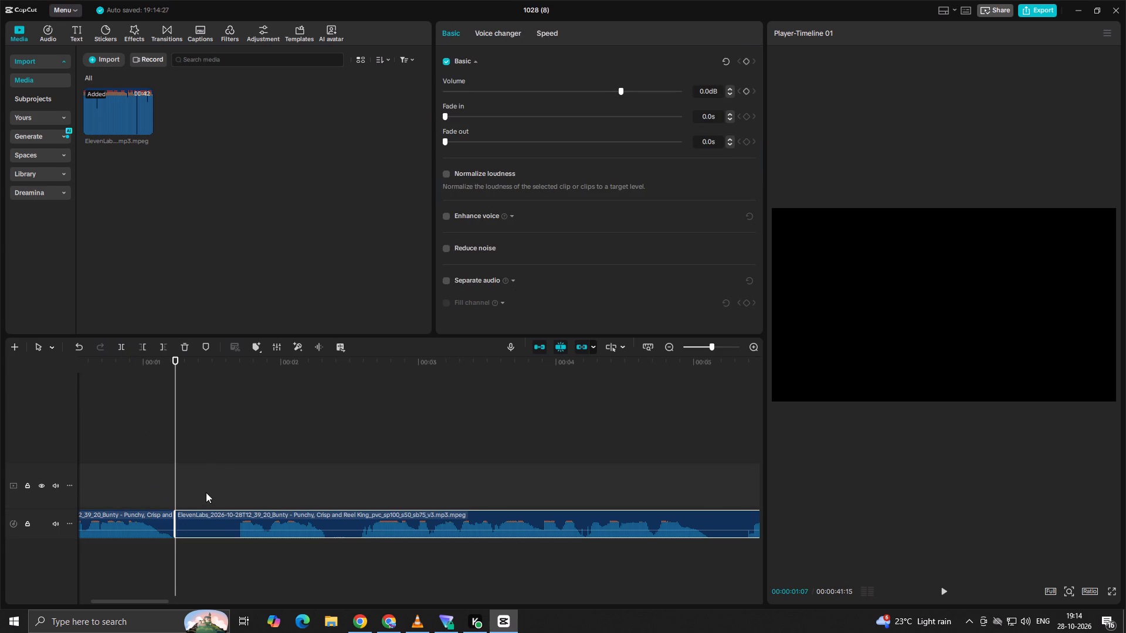
{"action": "left_click", "coordinate": [238, 486]}
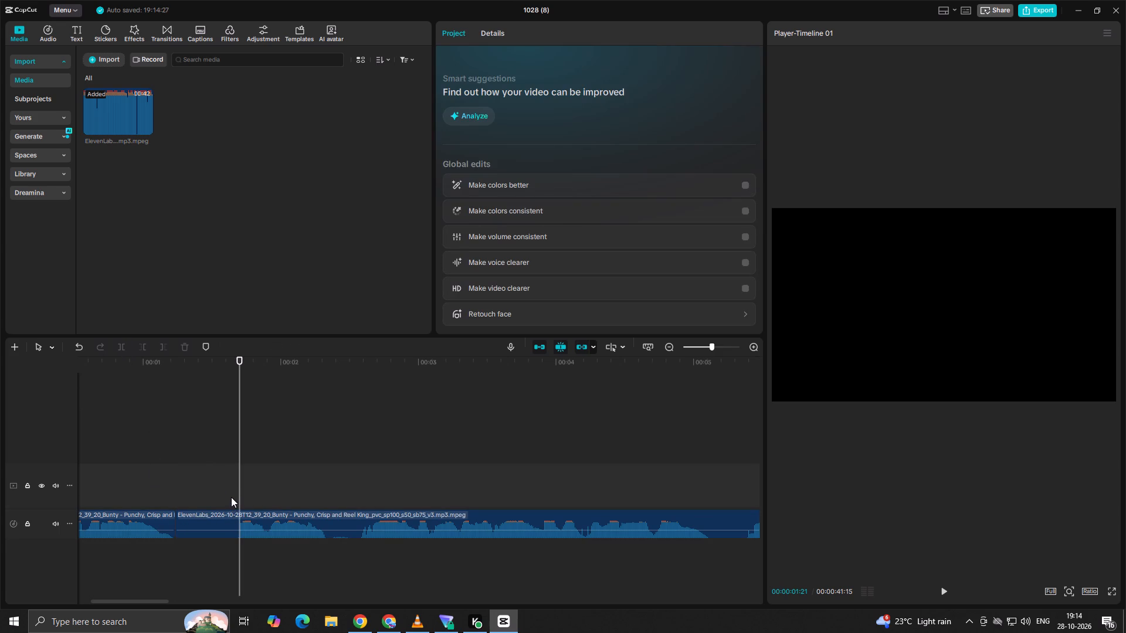
{"action": "left_click", "coordinate": [234, 497]}
{"action": "left_click", "coordinate": [235, 519]}
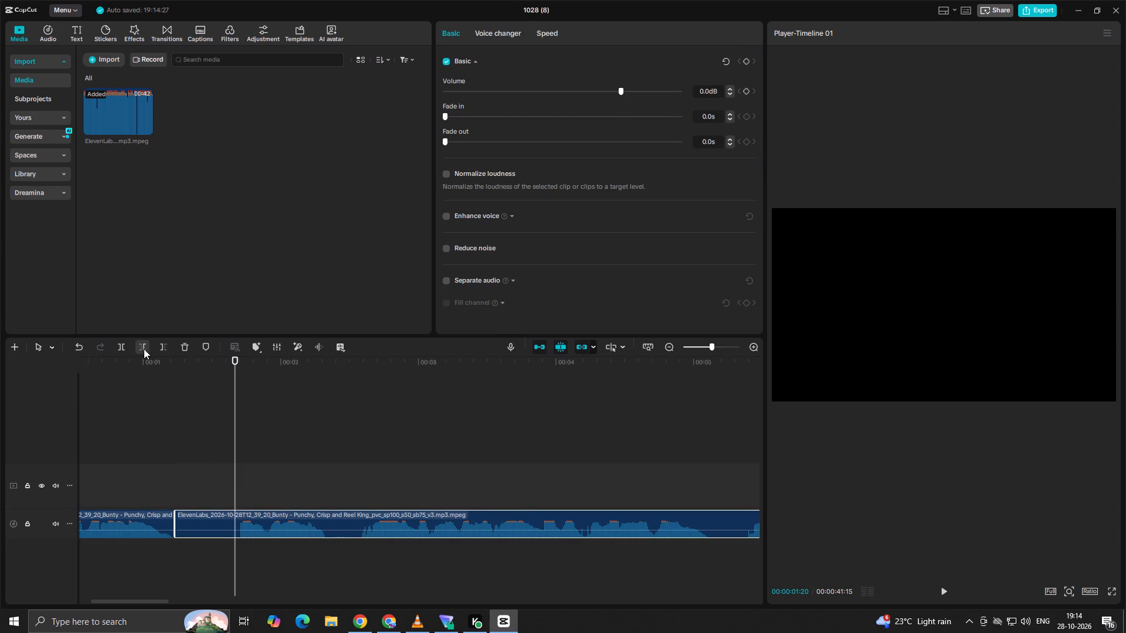
{"action": "left_click", "coordinate": [143, 349]}
{"action": "left_click_drag", "start_coordinate": [263, 520], "coordinate": [216, 516]}
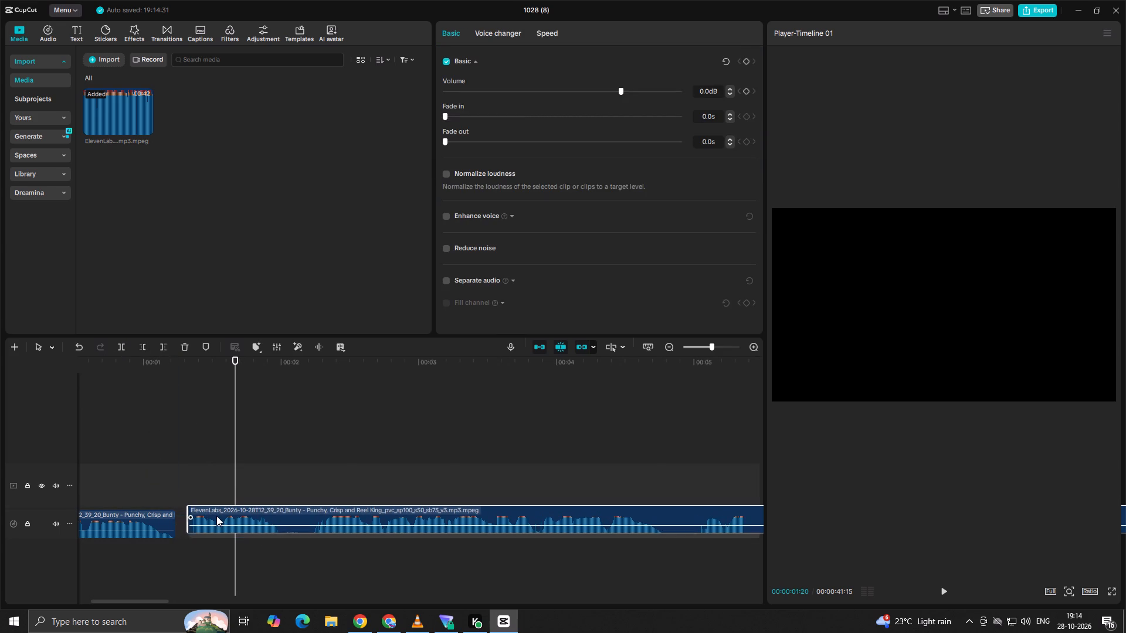
{"action": "left_click_drag", "start_coordinate": [216, 516], "coordinate": [207, 525]}
Cut the next pause: split the voiceover at 00:00:01:27, trim the following part's start to 00:00:02:04 and close the gap.
{"action": "left_click", "coordinate": [268, 500]}
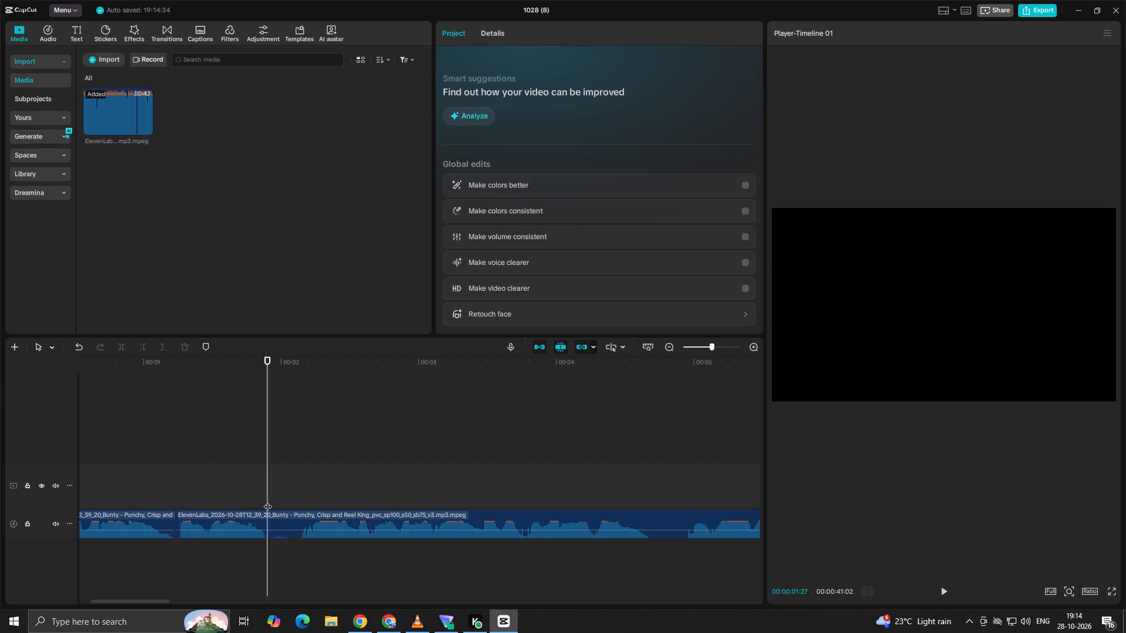
{"action": "left_click", "coordinate": [261, 524]}
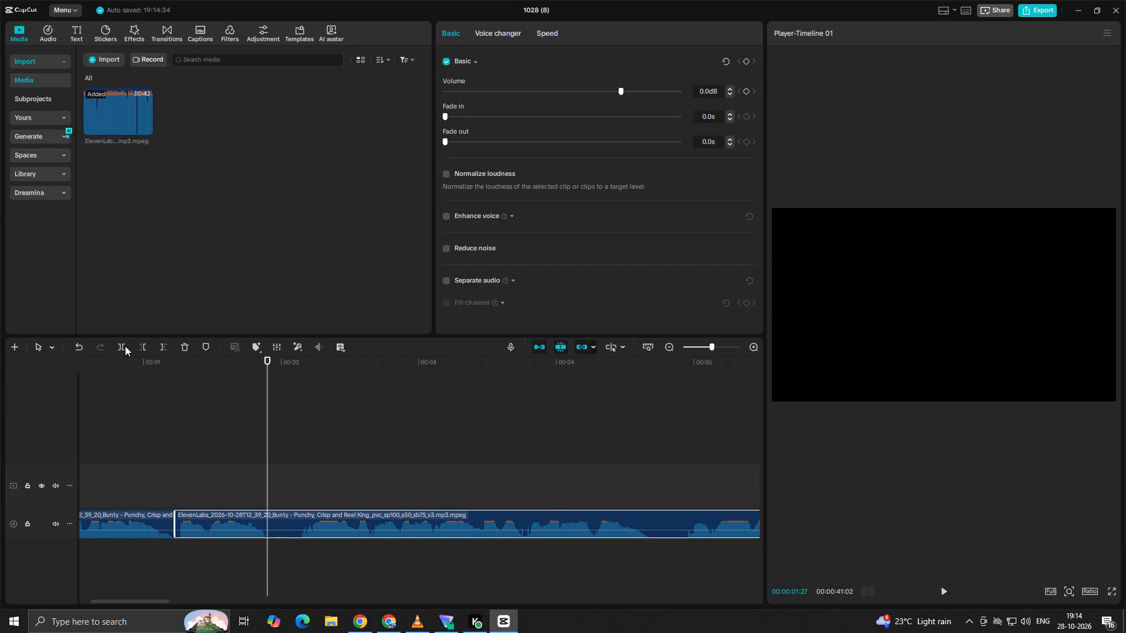
{"action": "left_click", "coordinate": [124, 346]}
{"action": "left_click_drag", "start_coordinate": [266, 489], "coordinate": [302, 491]}
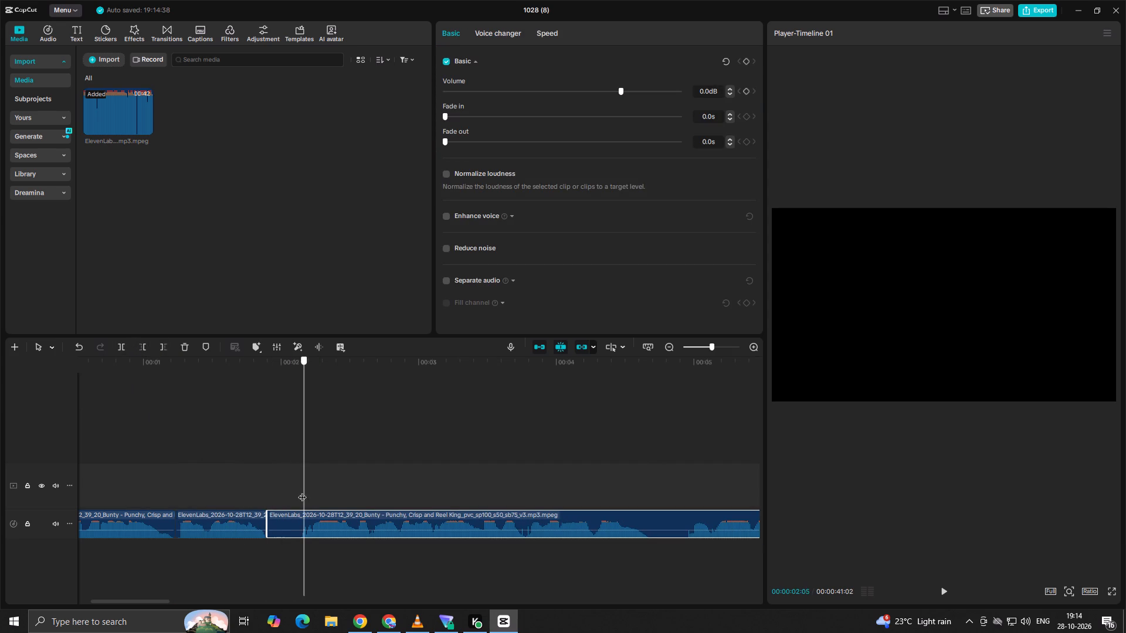
{"action": "left_click_drag", "start_coordinate": [302, 491], "coordinate": [301, 492]}
{"action": "left_click", "coordinate": [144, 353]}
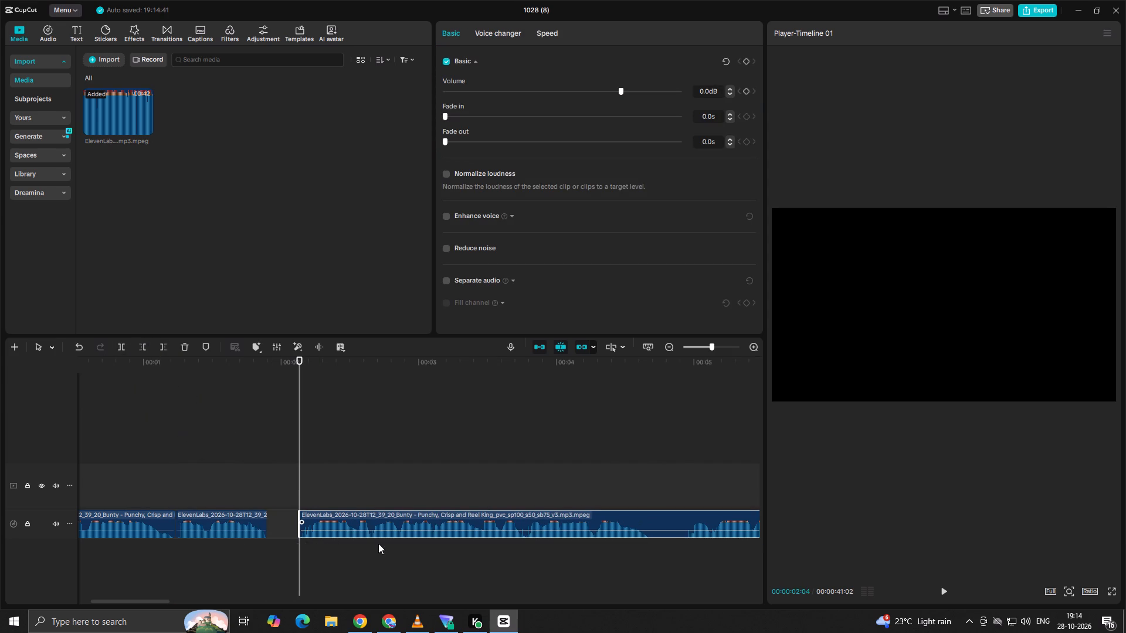
{"action": "left_click_drag", "start_coordinate": [338, 515], "coordinate": [301, 517]}
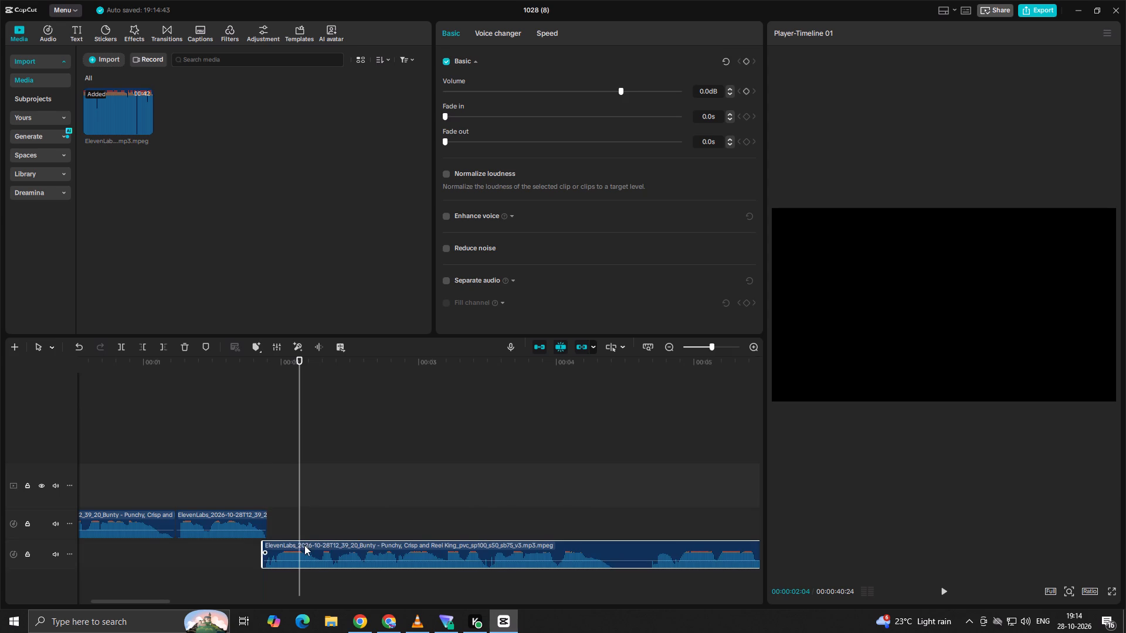
{"action": "left_click_drag", "start_coordinate": [304, 545], "coordinate": [311, 515]}
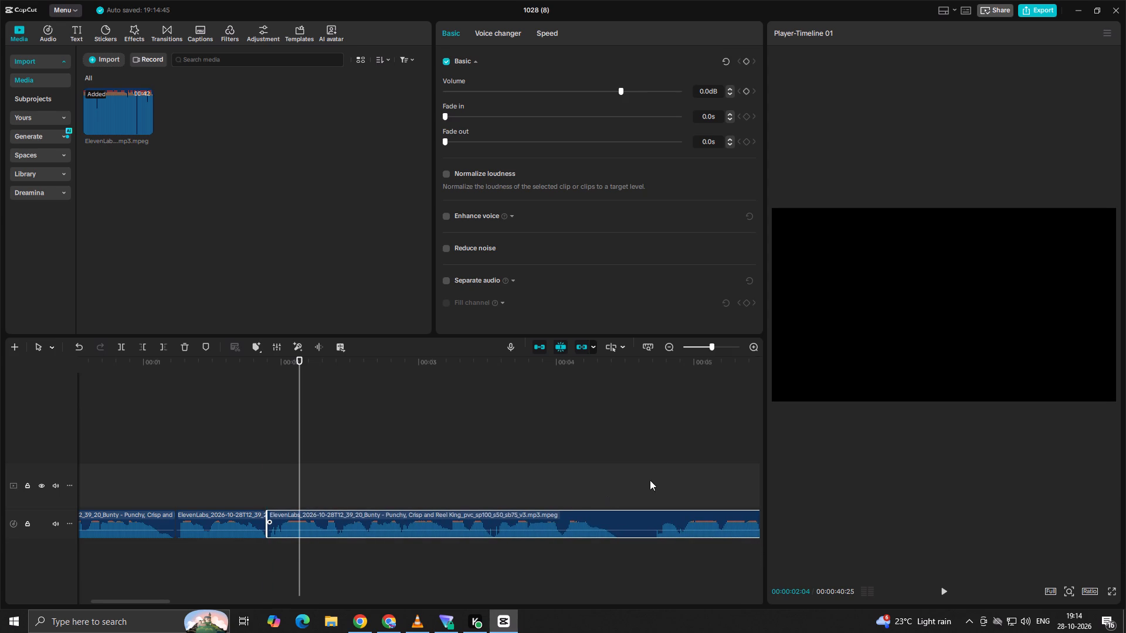
Cut the next pause: split the voiceover at 00:00:04:13, trim the following part's start to 00:00:04:21 and close the gap.
{"action": "left_click", "coordinate": [622, 486]}
{"action": "left_click_drag", "start_coordinate": [622, 486], "coordinate": [616, 491]}
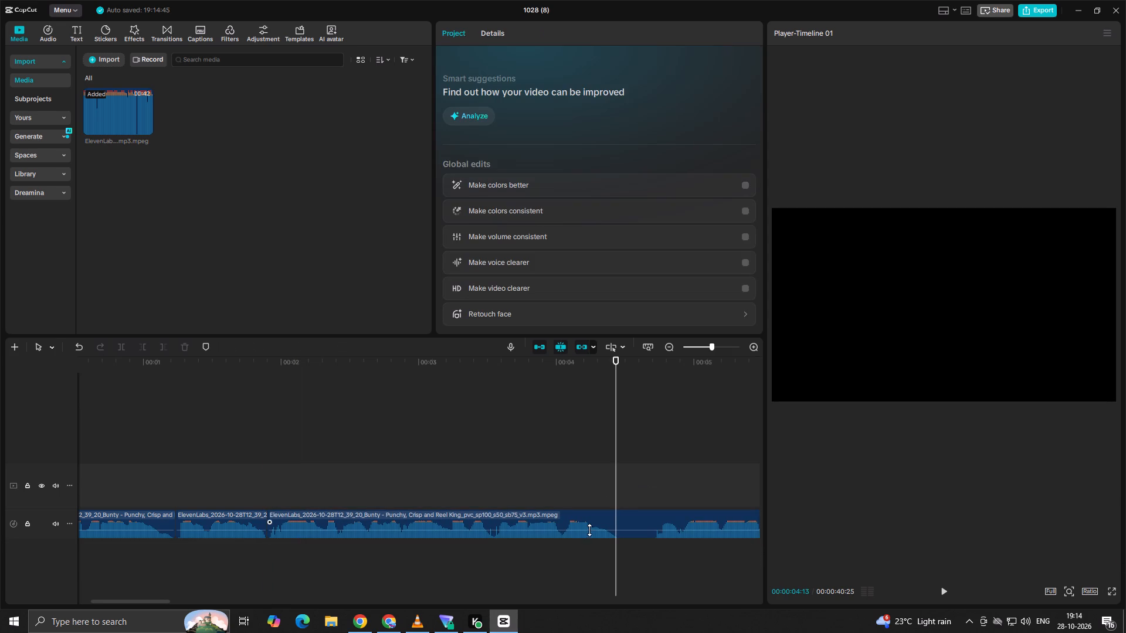
{"action": "left_click", "coordinate": [589, 530]}
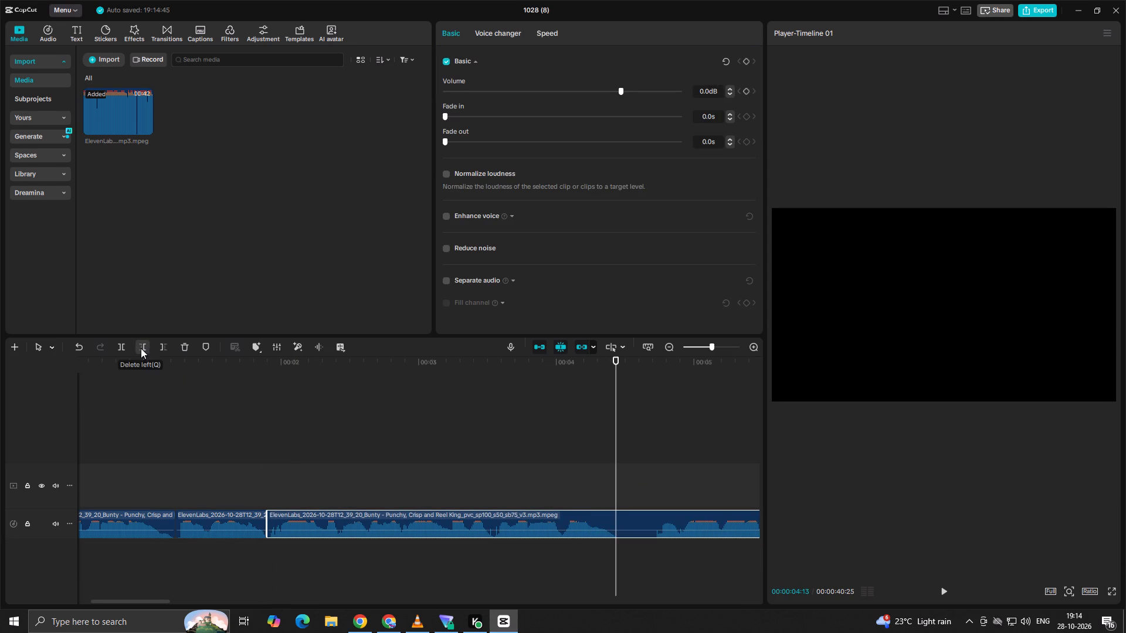
{"action": "left_click", "coordinate": [123, 346]}
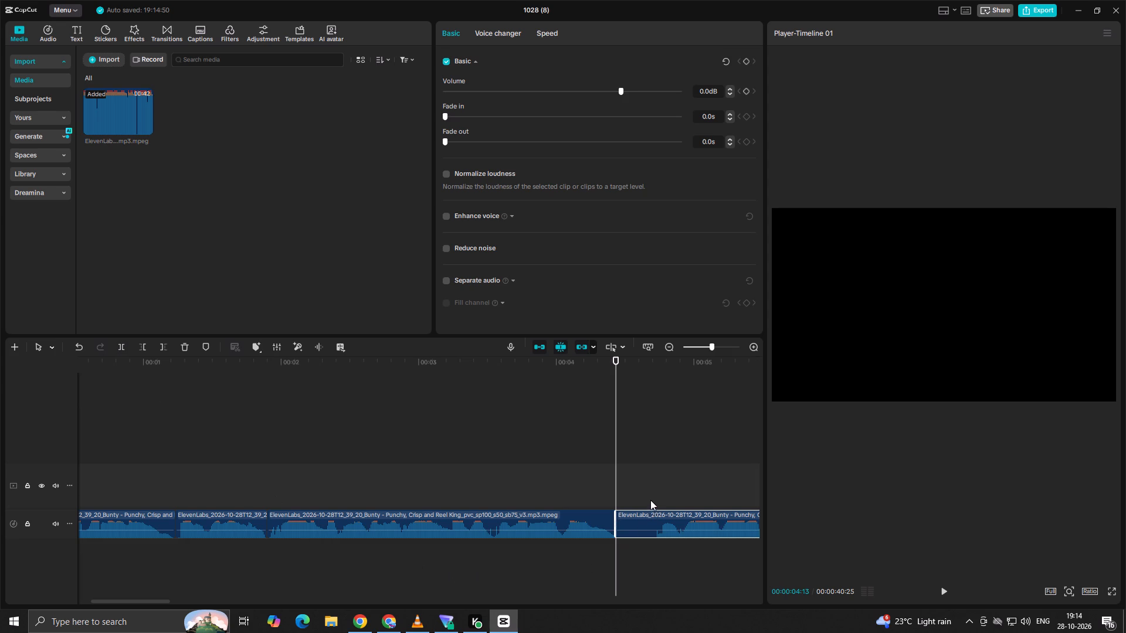
{"action": "left_click", "coordinate": [651, 499]}
{"action": "left_click", "coordinate": [645, 516]}
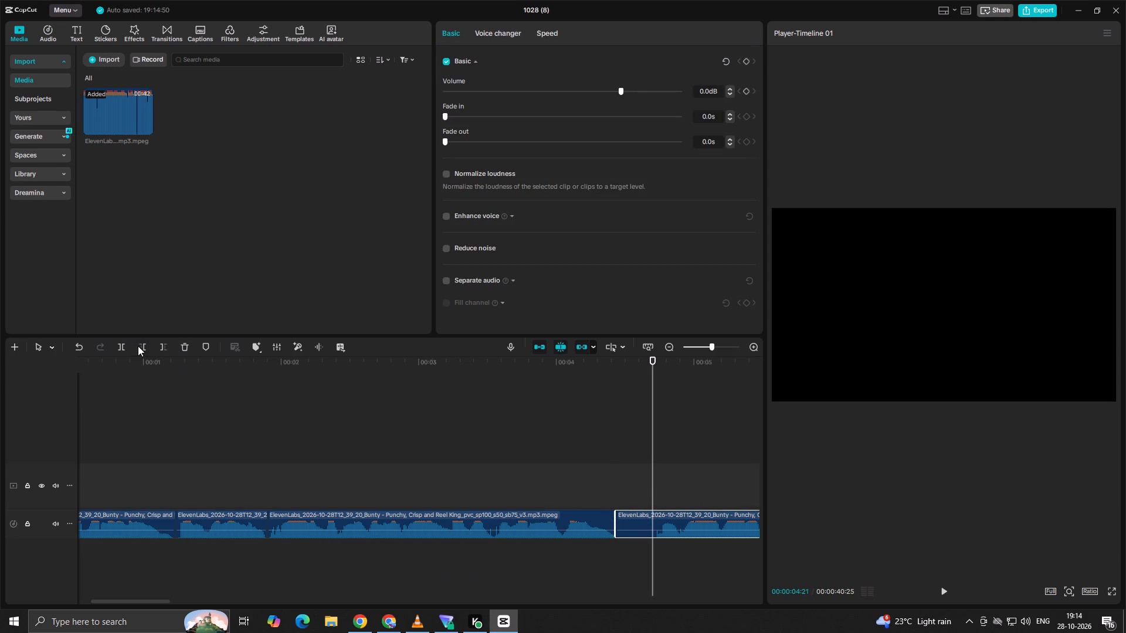
{"action": "left_click", "coordinate": [143, 347]}
{"action": "left_click_drag", "start_coordinate": [686, 515], "coordinate": [659, 510]}
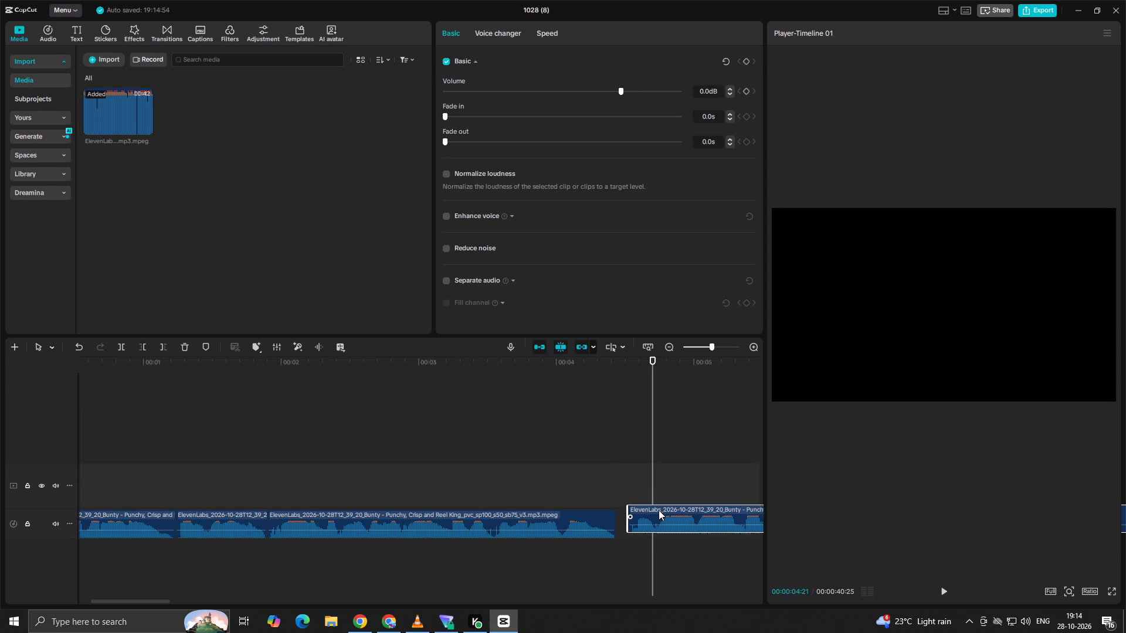
{"action": "left_click_drag", "start_coordinate": [659, 510], "coordinate": [650, 515]}
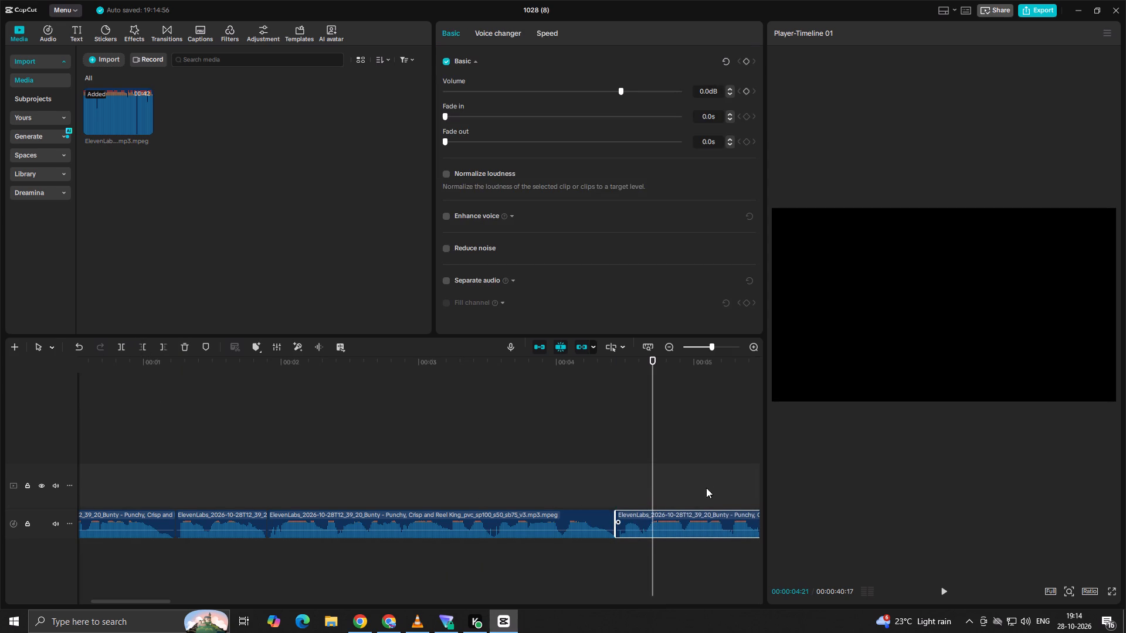
Cut the next pause: split the voiceover at 00:00:06:25, trim the following part's start to 00:00:07:15 and close the gap.
{"action": "left_click_drag", "start_coordinate": [664, 477], "coordinate": [798, 484]}
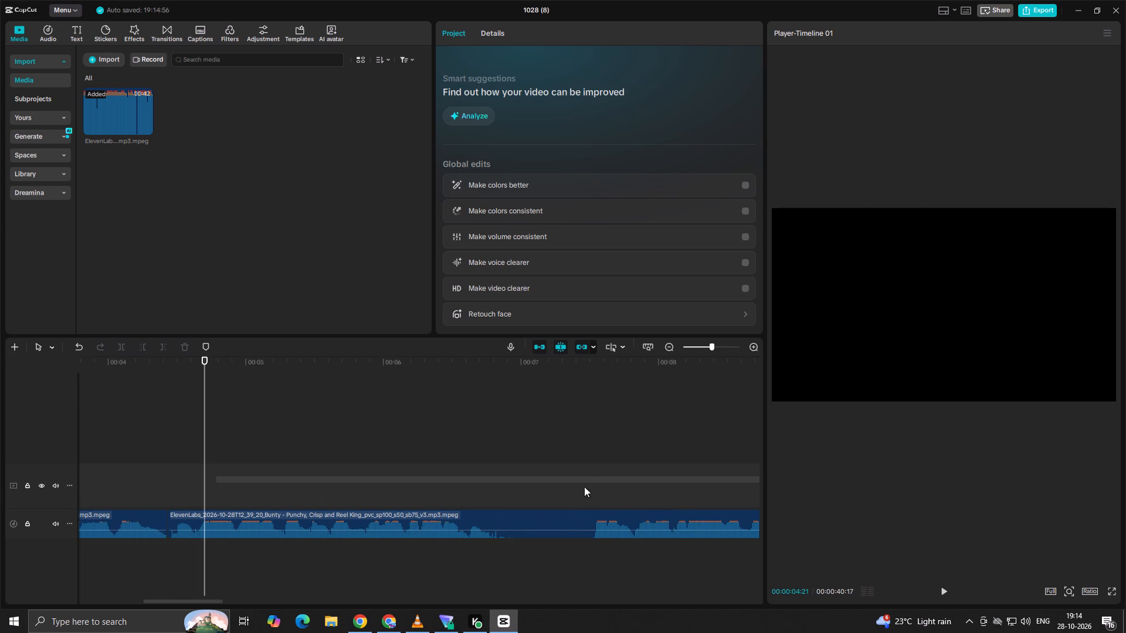
{"action": "left_click", "coordinate": [473, 496]}
{"action": "left_click", "coordinate": [485, 497]}
{"action": "left_click", "coordinate": [496, 532]}
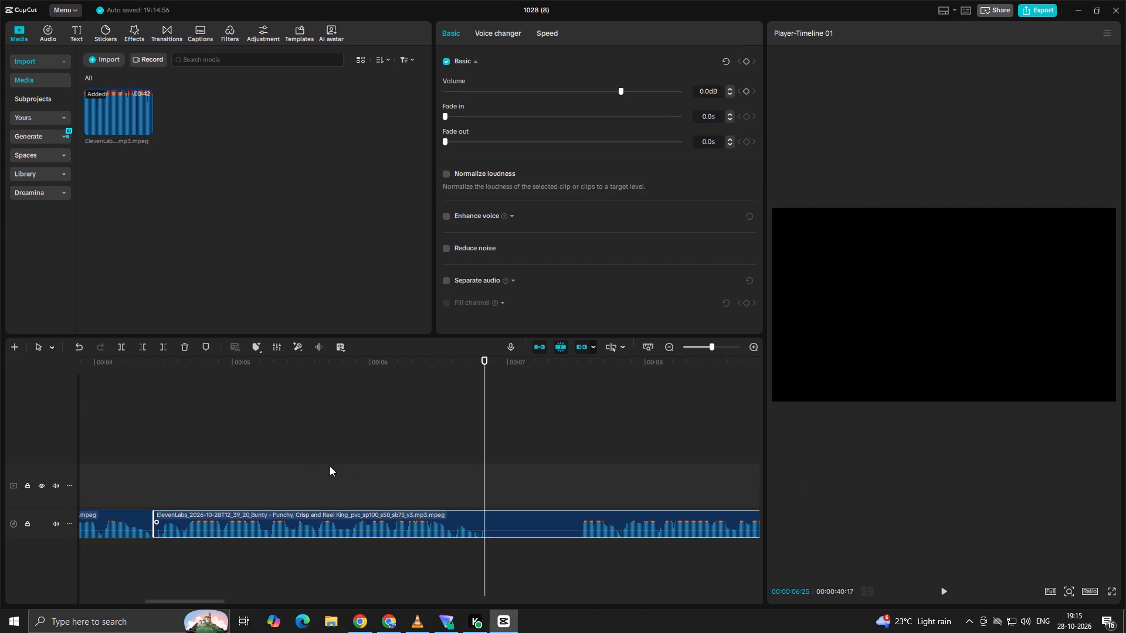
{"action": "left_click", "coordinate": [118, 343]}
{"action": "left_click", "coordinate": [576, 484]}
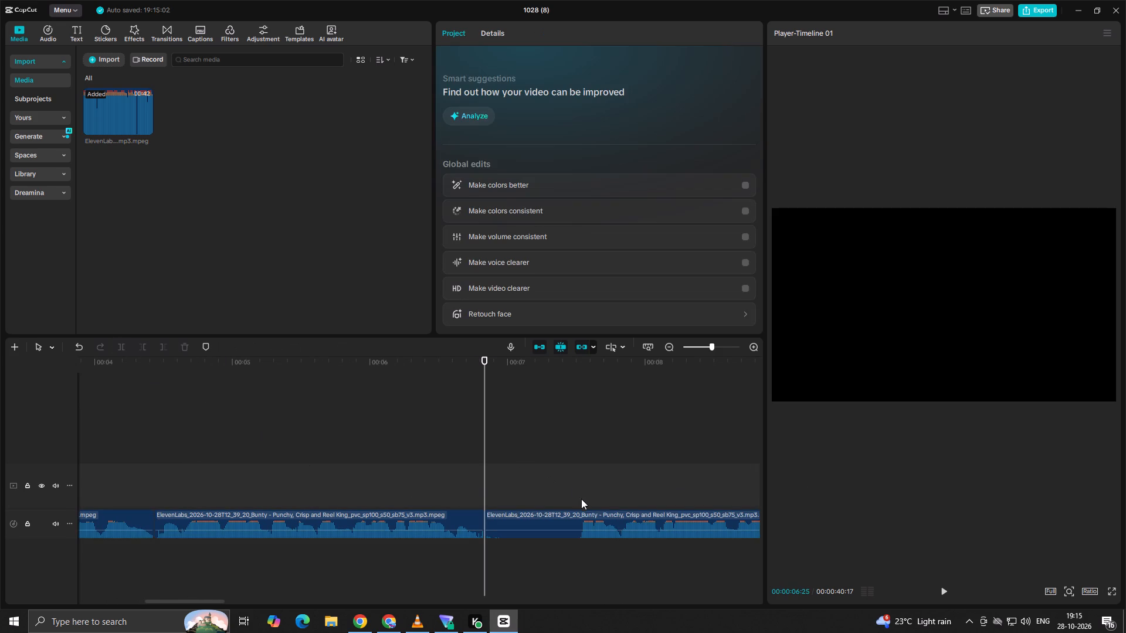
{"action": "left_click", "coordinate": [581, 519]}
{"action": "left_click", "coordinate": [144, 347]}
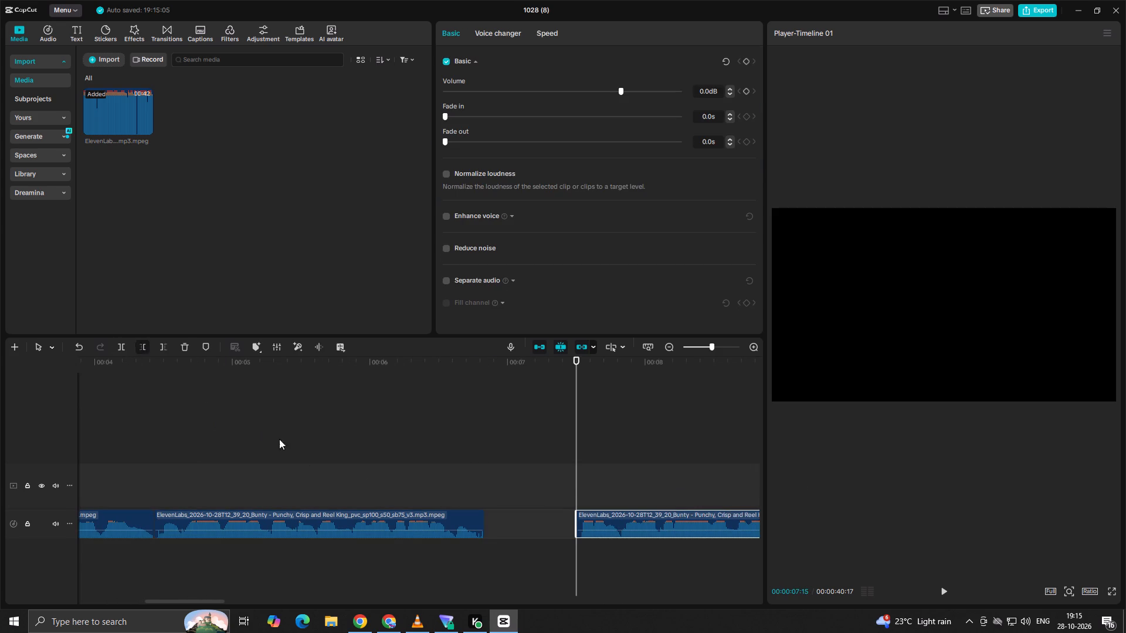
{"action": "left_click_drag", "start_coordinate": [613, 514], "coordinate": [525, 516]}
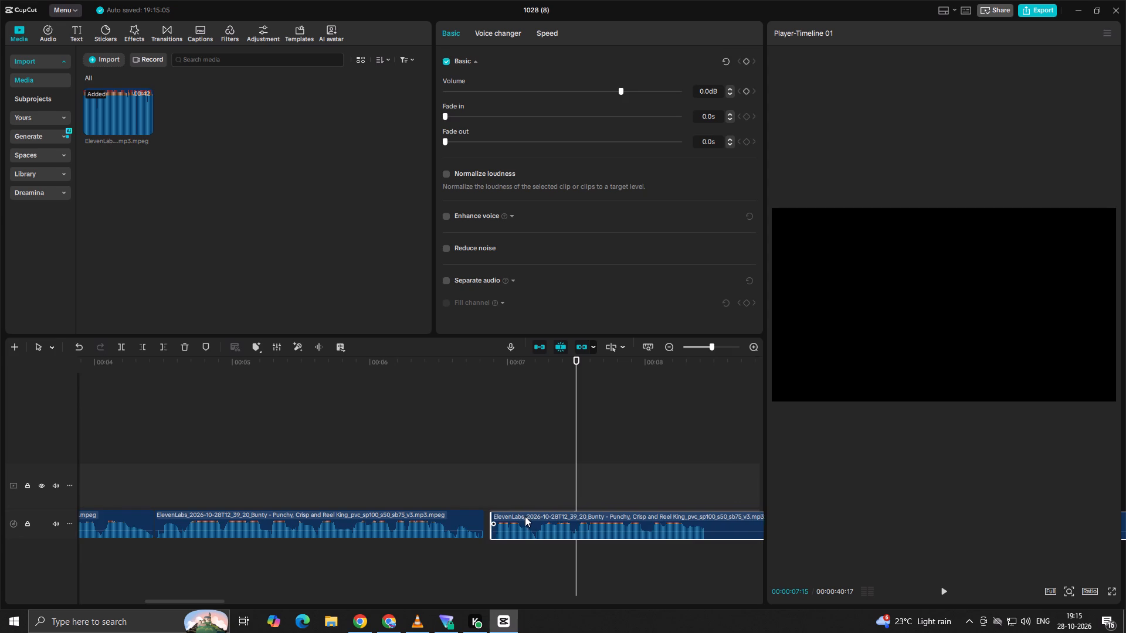
{"action": "left_click_drag", "start_coordinate": [525, 516], "coordinate": [519, 516]}
Cut the next pause: split the voiceover at 00:00:12:06, trim the following part's start to 00:00:12:22 and close the gap.
{"action": "left_click", "coordinate": [734, 491]}
{"action": "left_click_drag", "start_coordinate": [734, 490], "coordinate": [796, 488]}
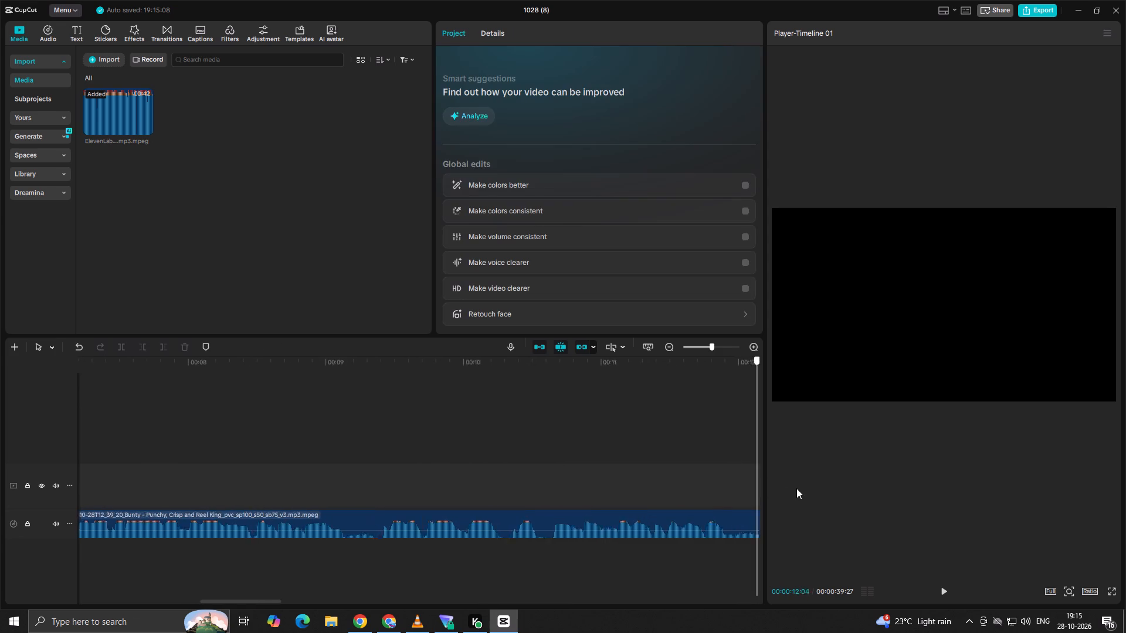
{"action": "left_click_drag", "start_coordinate": [796, 488], "coordinate": [794, 489]}
{"action": "left_click", "coordinate": [531, 492]}
{"action": "left_click", "coordinate": [533, 524]}
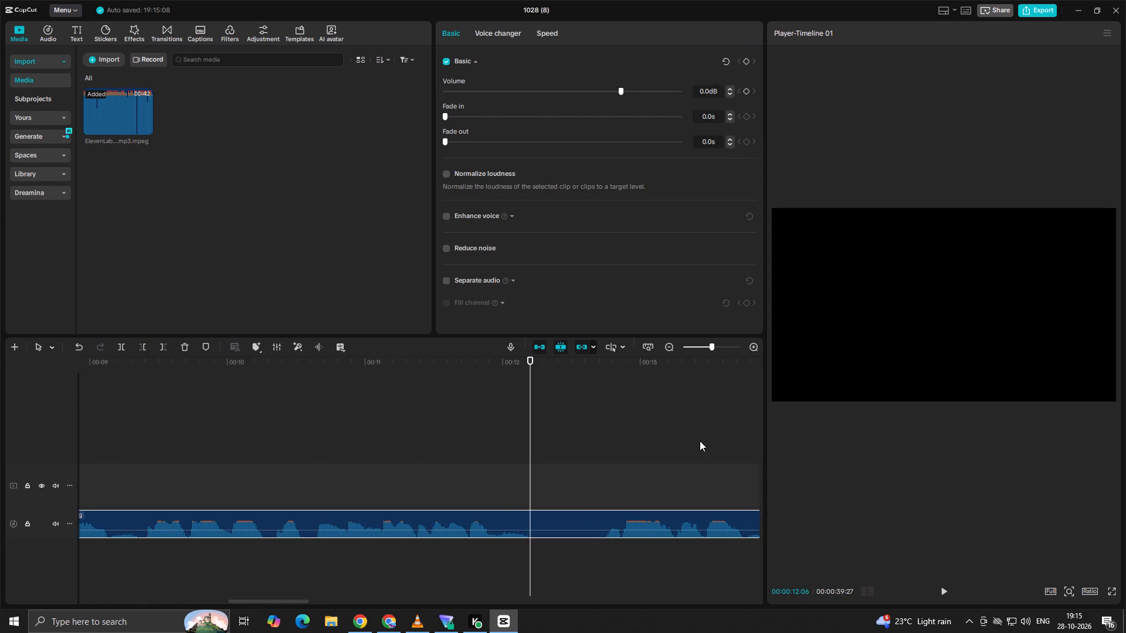
{"action": "left_click", "coordinate": [120, 352]}
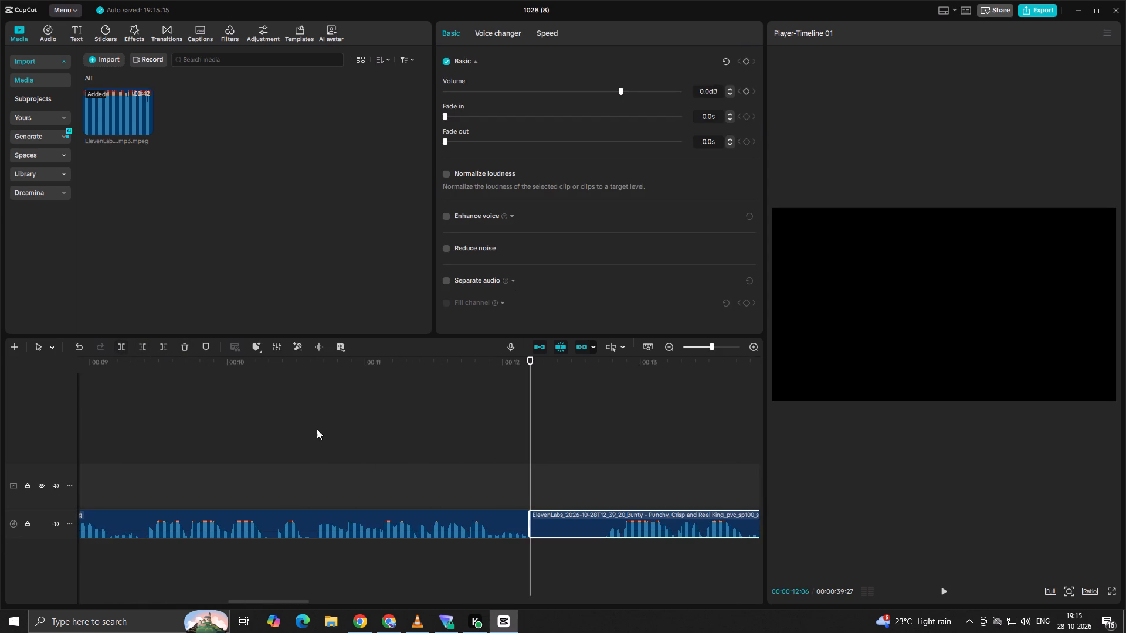
{"action": "left_click", "coordinate": [603, 491]}
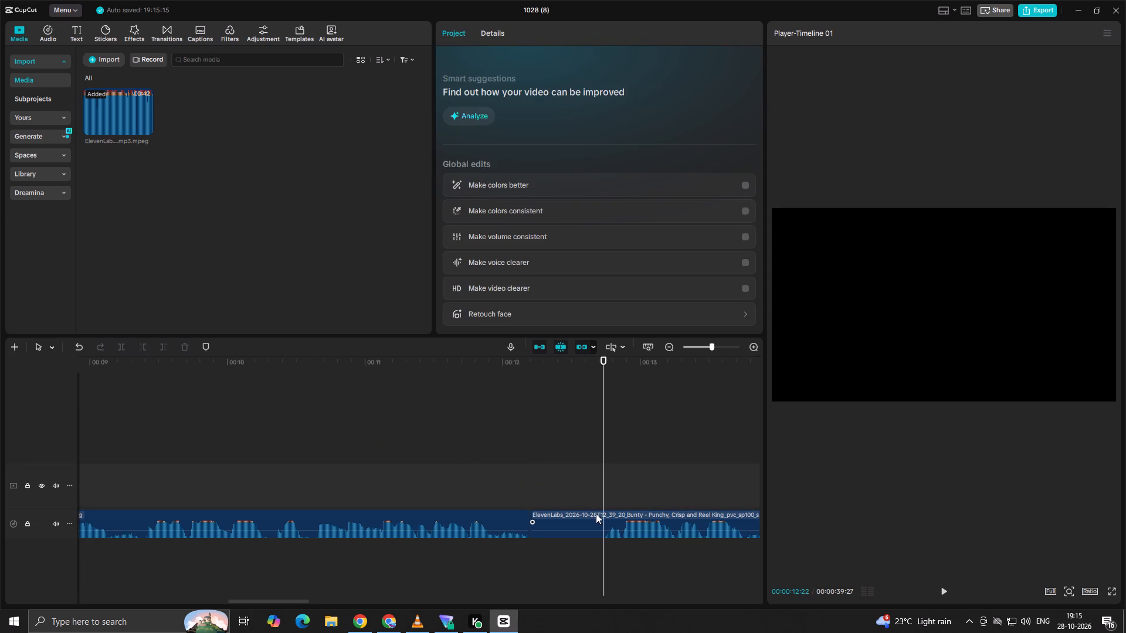
{"action": "left_click", "coordinate": [595, 516]}
{"action": "left_click", "coordinate": [146, 348]}
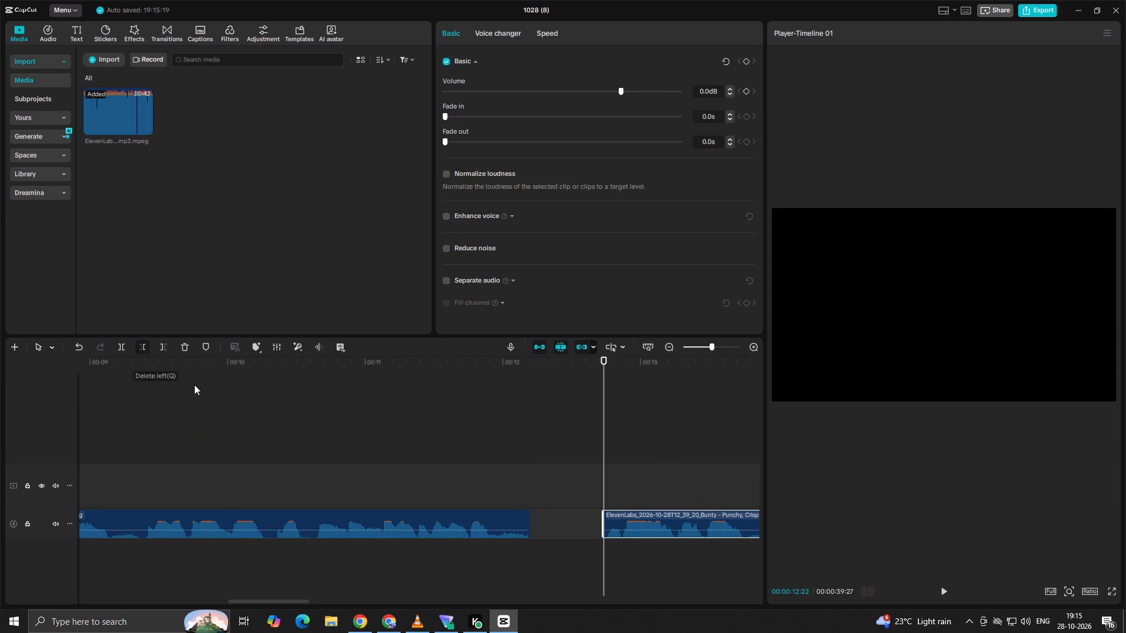
{"action": "left_click_drag", "start_coordinate": [627, 519], "coordinate": [552, 518]}
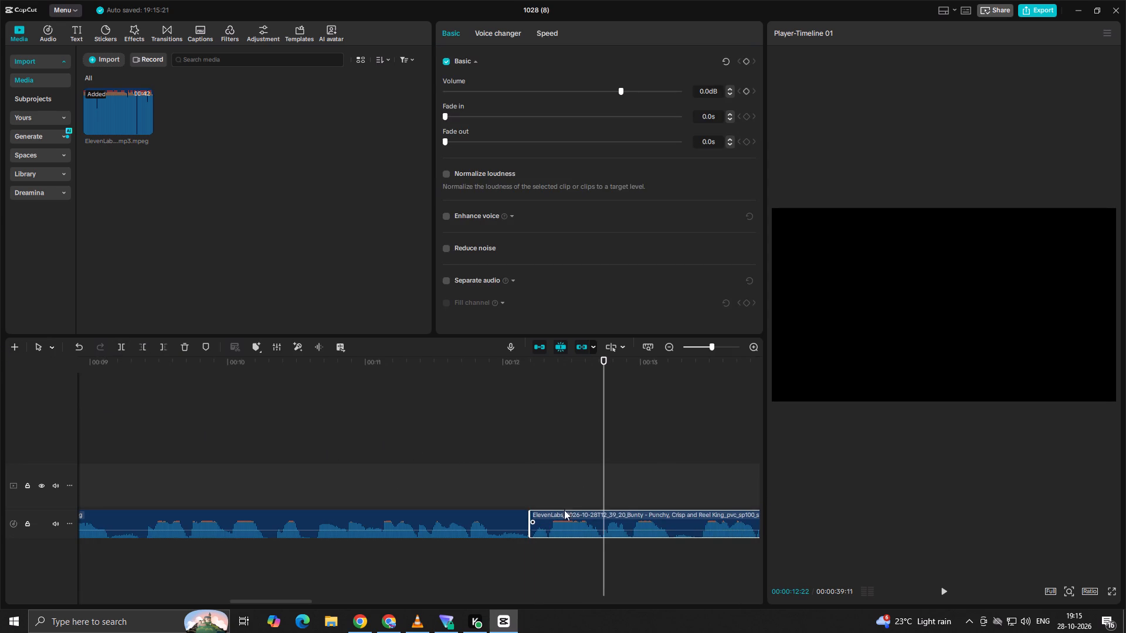
Cut the next pause: split the voiceover at 00:00:25:09, trim the following part's start to 00:00:25:29 and close the gap.
{"action": "left_click", "coordinate": [669, 495]}
{"action": "left_click_drag", "start_coordinate": [669, 495], "coordinate": [829, 512]}
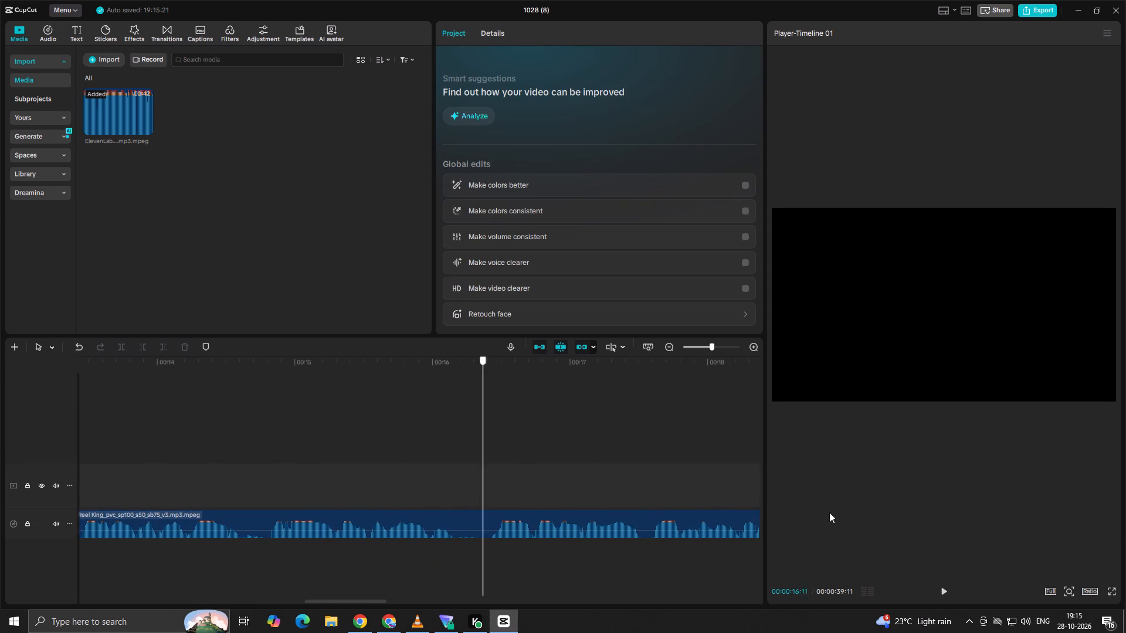
{"action": "left_click_drag", "start_coordinate": [829, 512], "coordinate": [523, 569]}
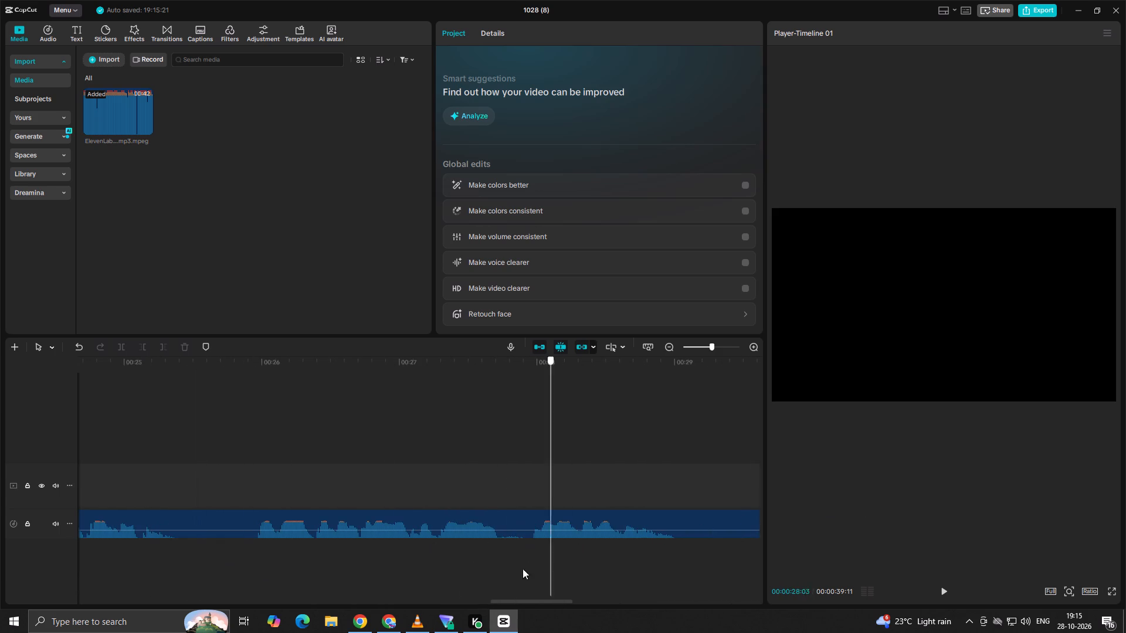
{"action": "left_click_drag", "start_coordinate": [523, 569], "coordinate": [167, 586]}
{"action": "left_click", "coordinate": [168, 533]}
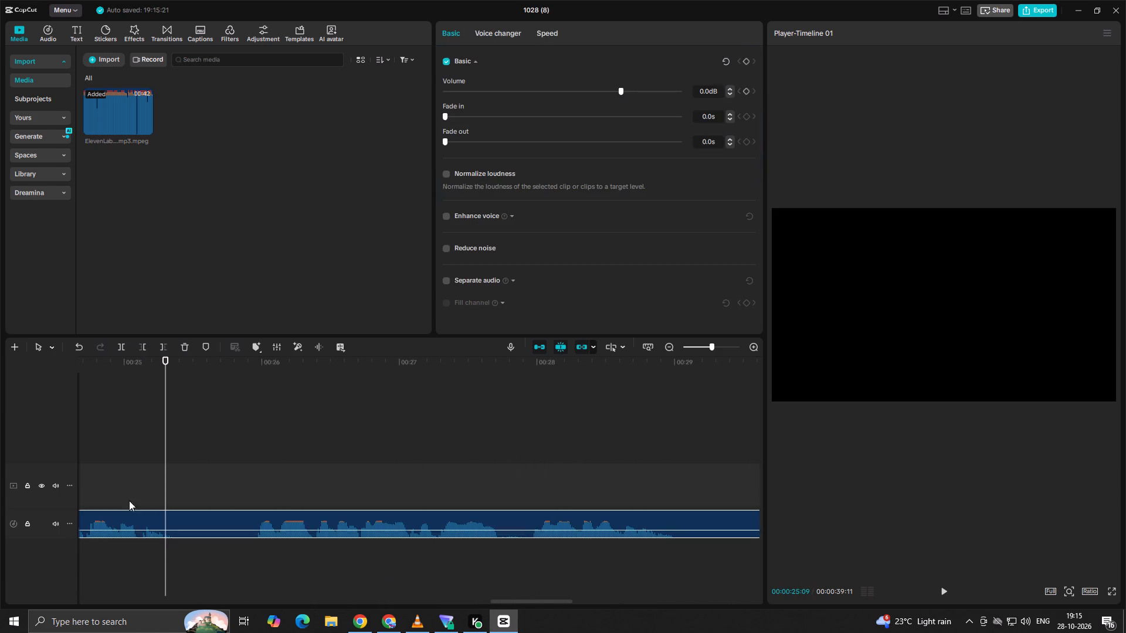
{"action": "left_click", "coordinate": [121, 347]}
{"action": "left_click", "coordinate": [245, 480]}
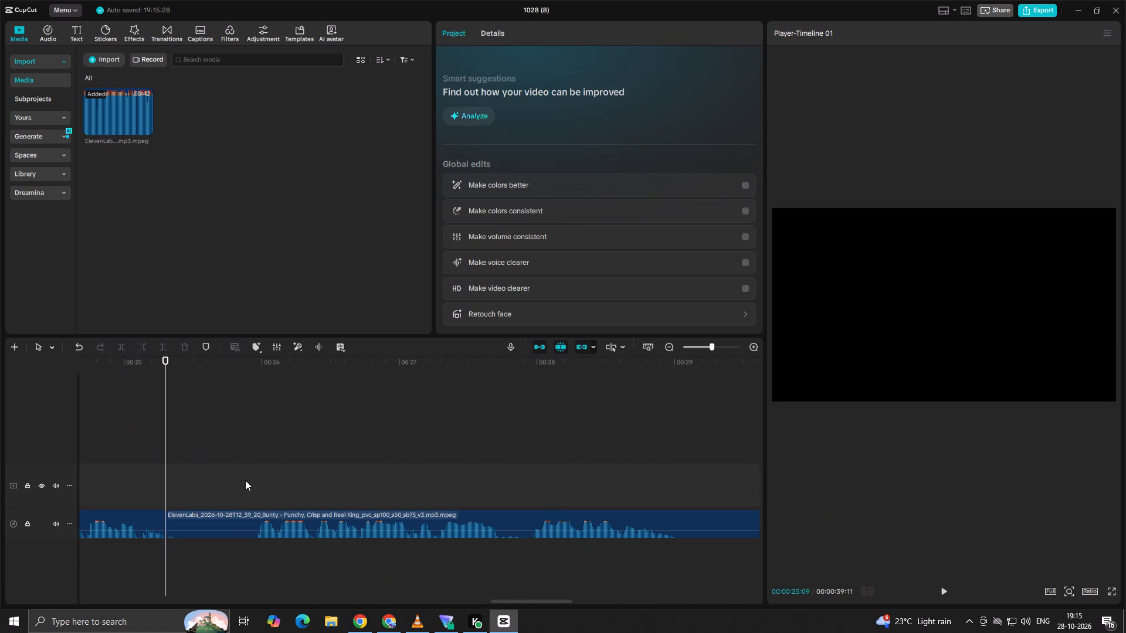
{"action": "left_click", "coordinate": [256, 495]}
{"action": "left_click", "coordinate": [252, 529]}
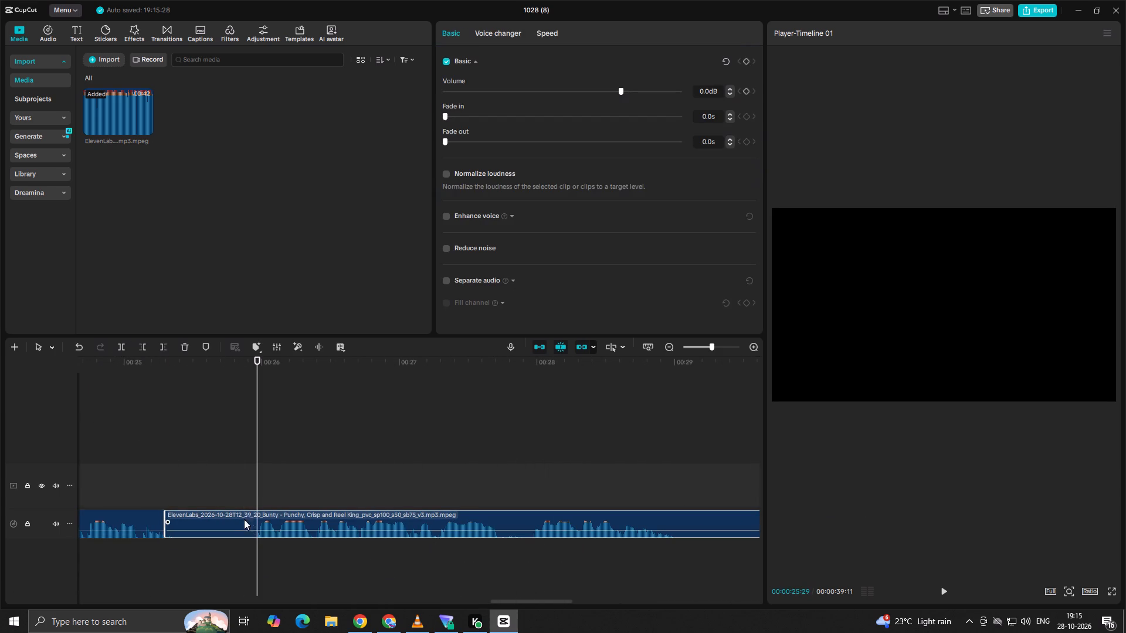
{"action": "left_click", "coordinate": [144, 351]}
{"action": "left_click_drag", "start_coordinate": [299, 518], "coordinate": [205, 520]}
Cut the next pause: split the voiceover at 00:00:28:09, trim the following part's start to 00:00:29:02 and close the gap.
{"action": "left_click", "coordinate": [584, 495]}
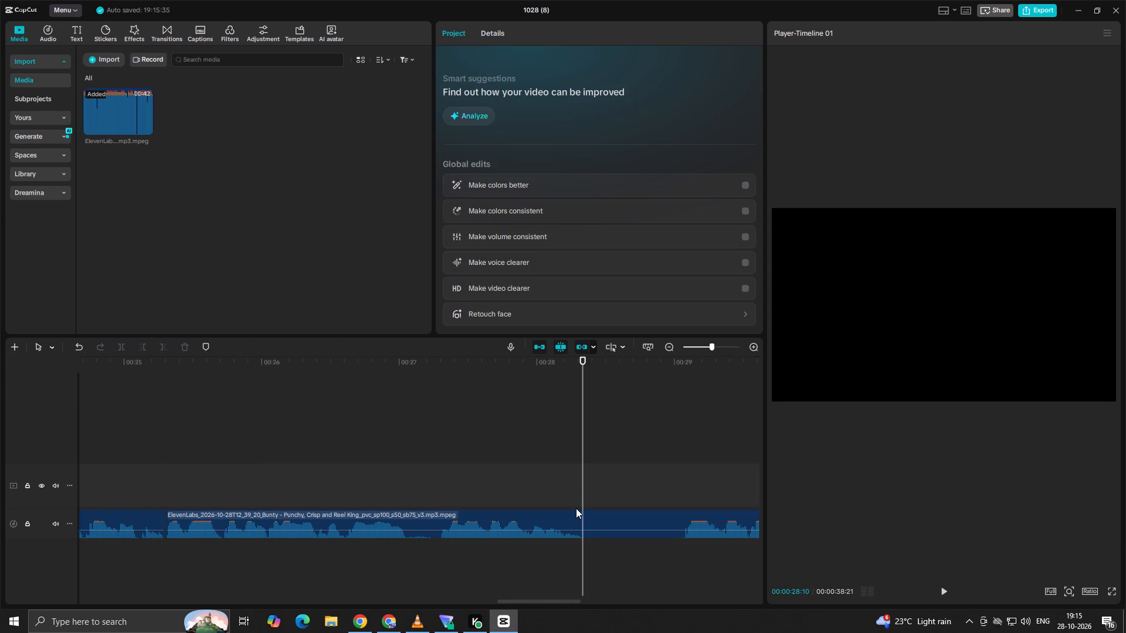
{"action": "left_click", "coordinate": [576, 508]}
{"action": "left_click", "coordinate": [576, 527]}
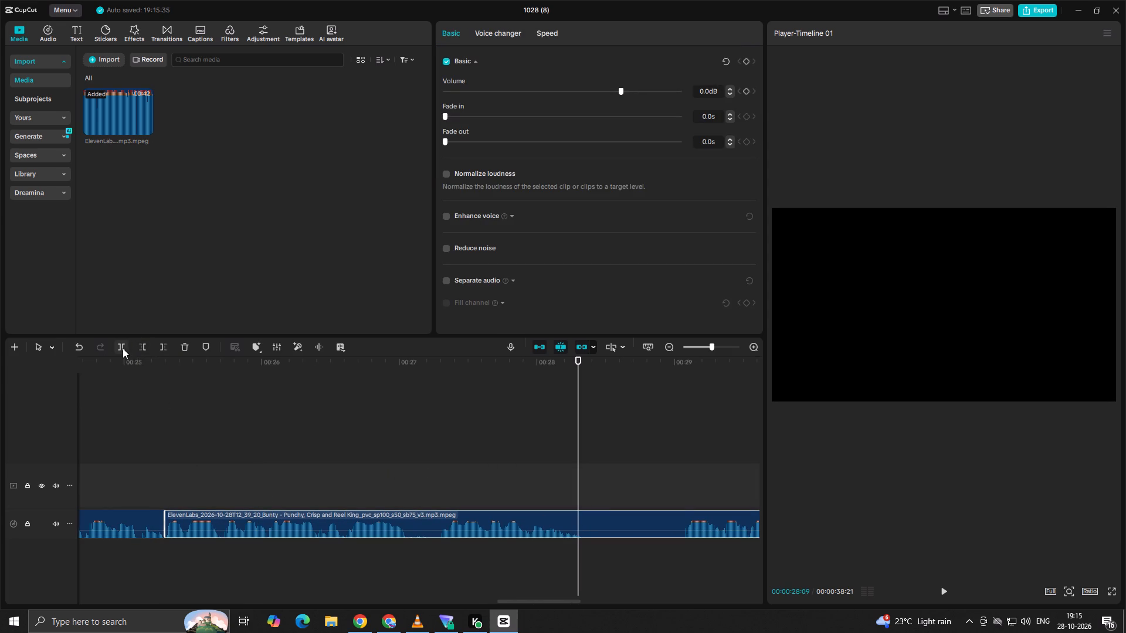
{"action": "left_click", "coordinate": [123, 348]}
{"action": "left_click", "coordinate": [681, 491]}
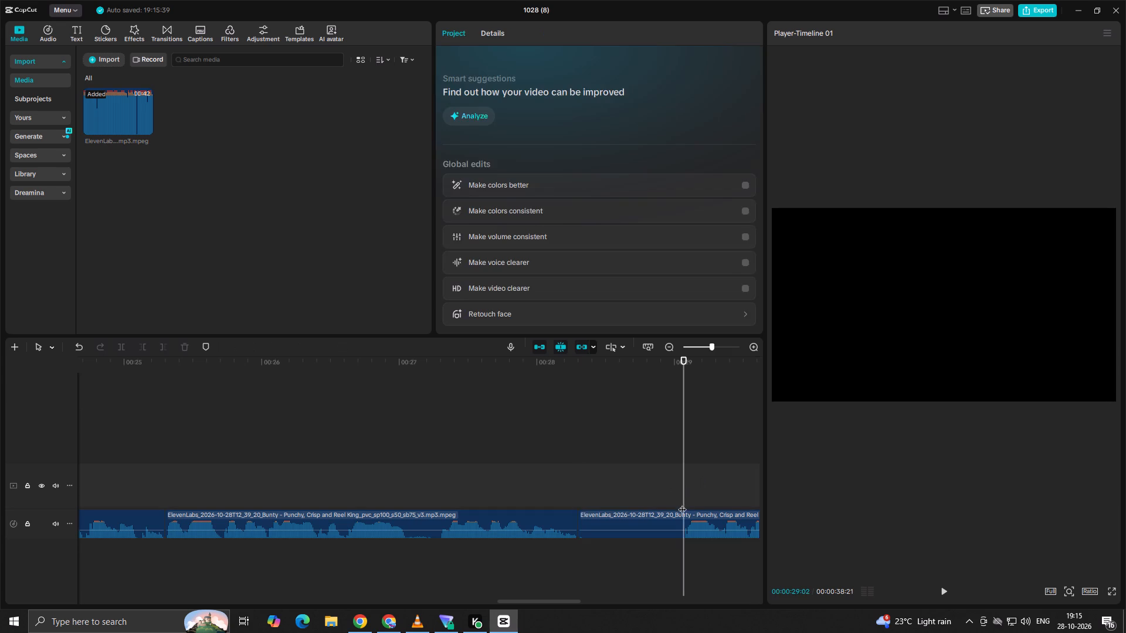
{"action": "left_click", "coordinate": [681, 514]}
{"action": "left_click", "coordinate": [144, 350]}
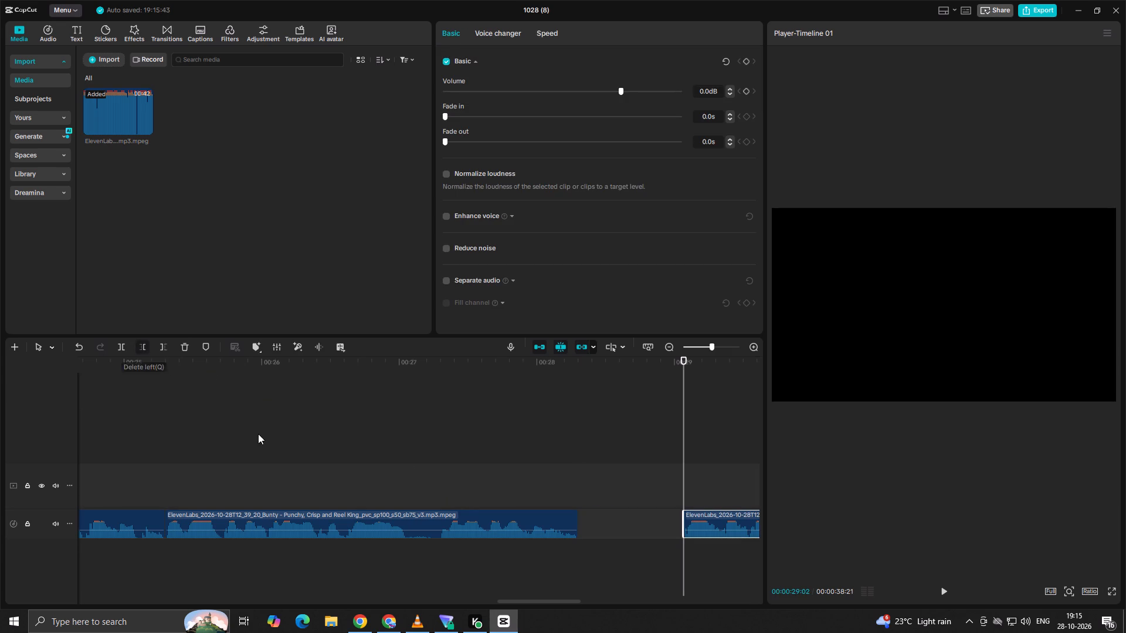
{"action": "left_click_drag", "start_coordinate": [708, 516], "coordinate": [607, 518]}
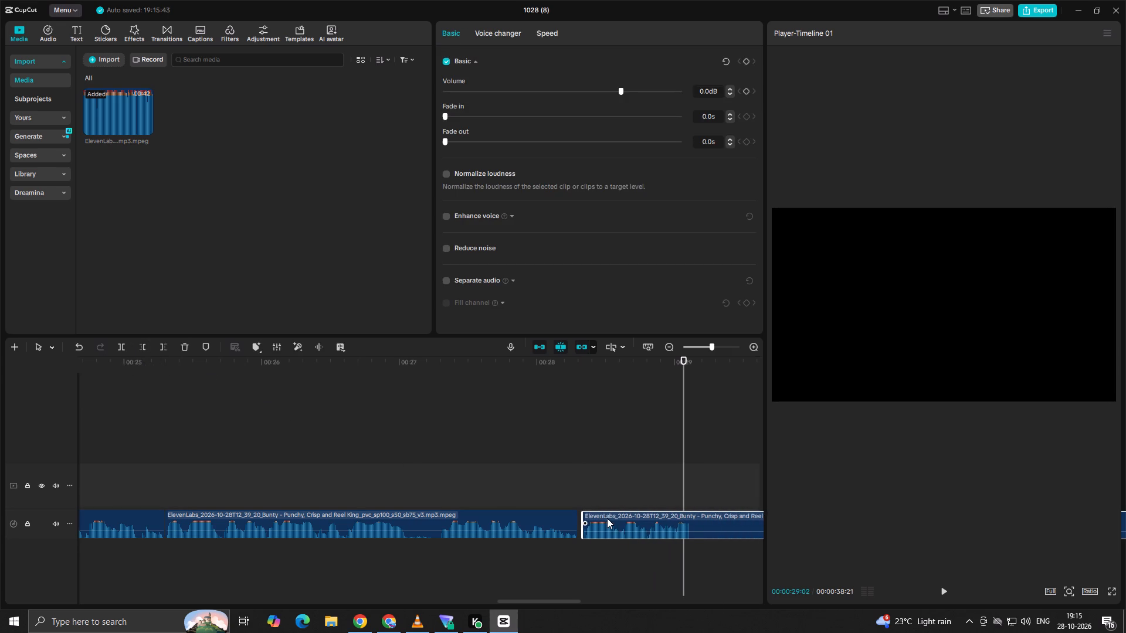
{"action": "left_click_drag", "start_coordinate": [607, 518], "coordinate": [603, 519]}
Cut the next pause: split the voiceover at 00:00:32:07, trim the following part's start to 00:00:32:23 and close the gap.
{"action": "left_click_drag", "start_coordinate": [684, 493], "coordinate": [742, 486]}
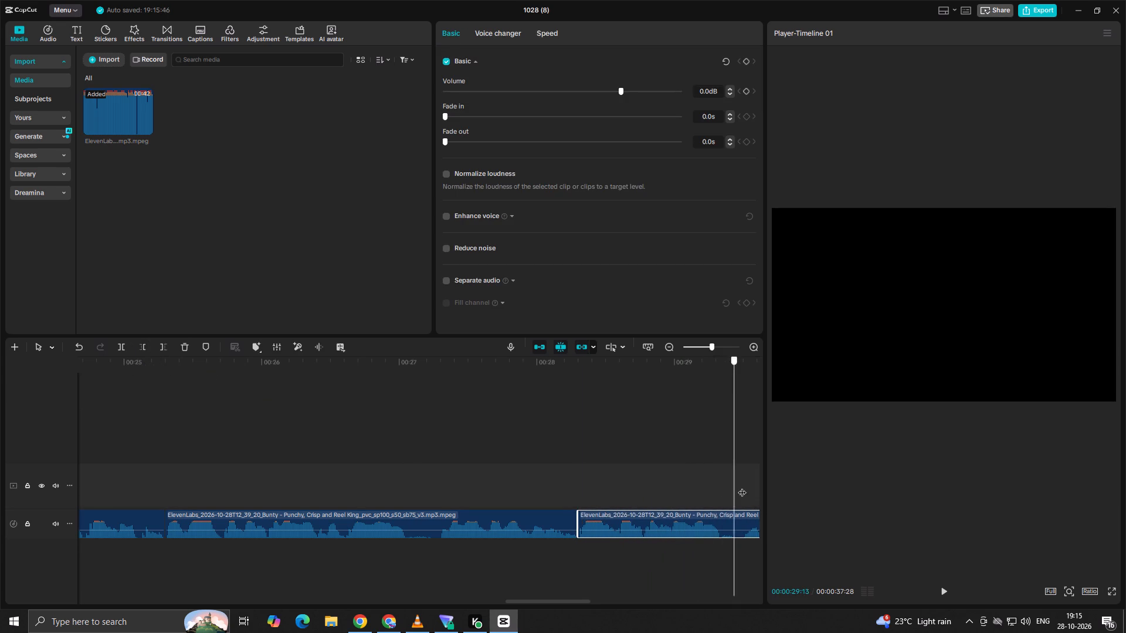
{"action": "left_click_drag", "start_coordinate": [742, 486], "coordinate": [534, 533]}
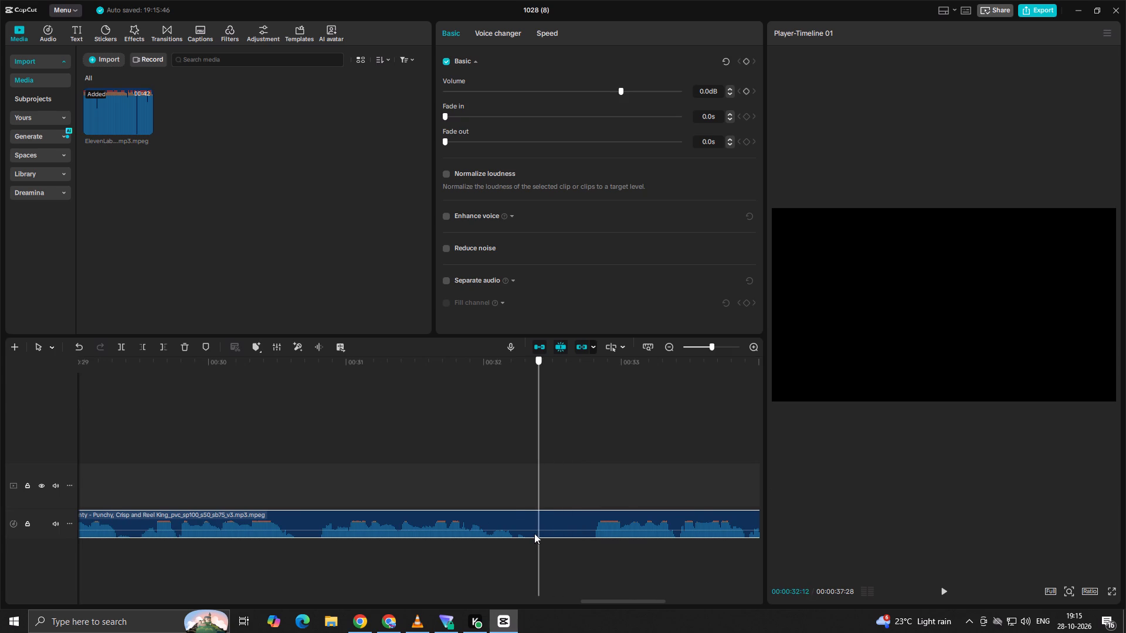
{"action": "left_click_drag", "start_coordinate": [534, 533], "coordinate": [517, 545]}
{"action": "left_click", "coordinate": [518, 524]}
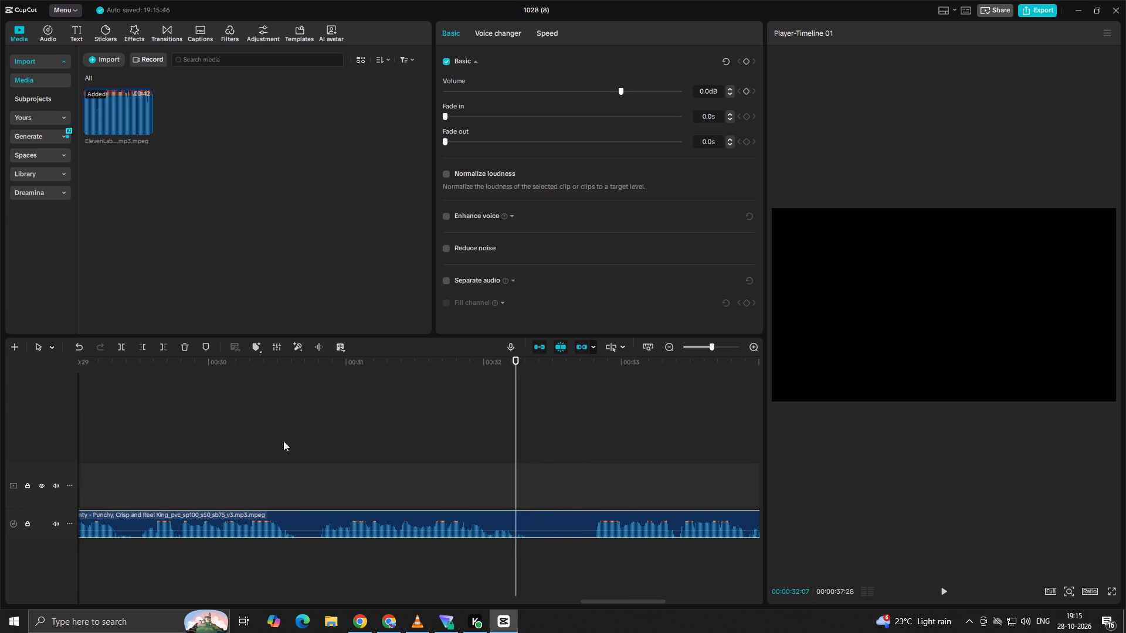
{"action": "left_click", "coordinate": [123, 343]}
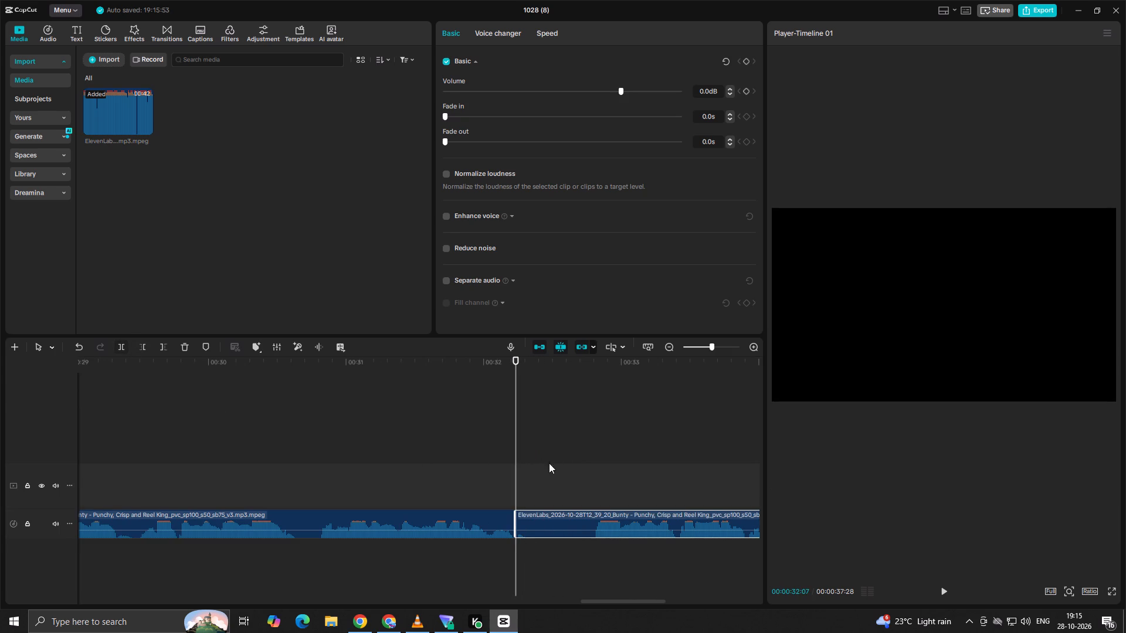
{"action": "left_click", "coordinate": [588, 492]}
{"action": "left_click", "coordinate": [595, 520]}
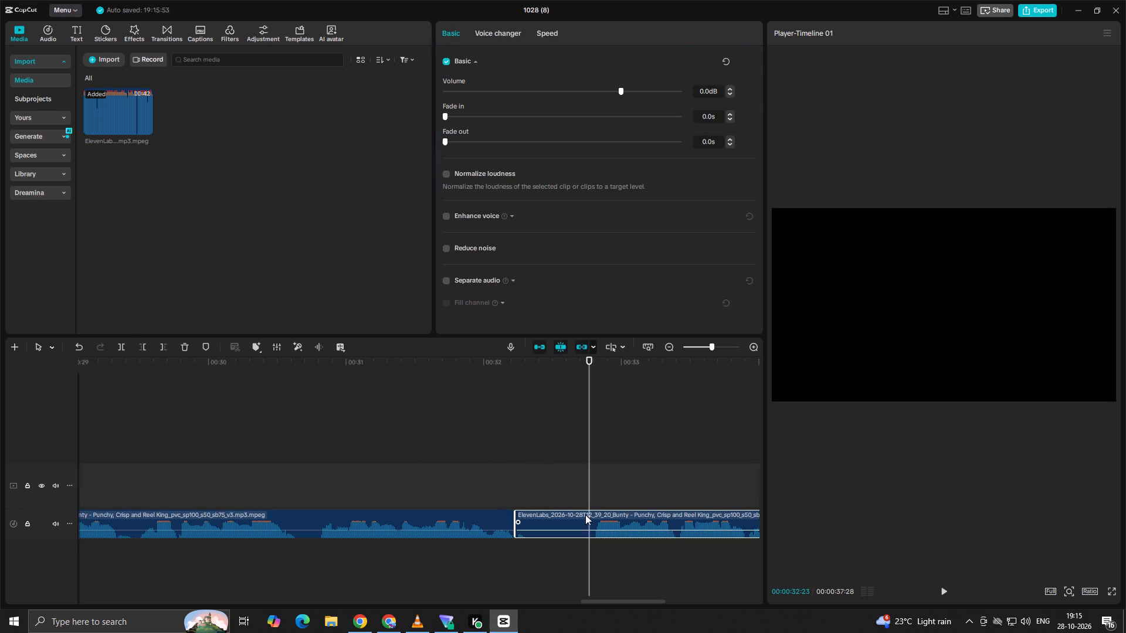
{"action": "left_click", "coordinate": [141, 350]}
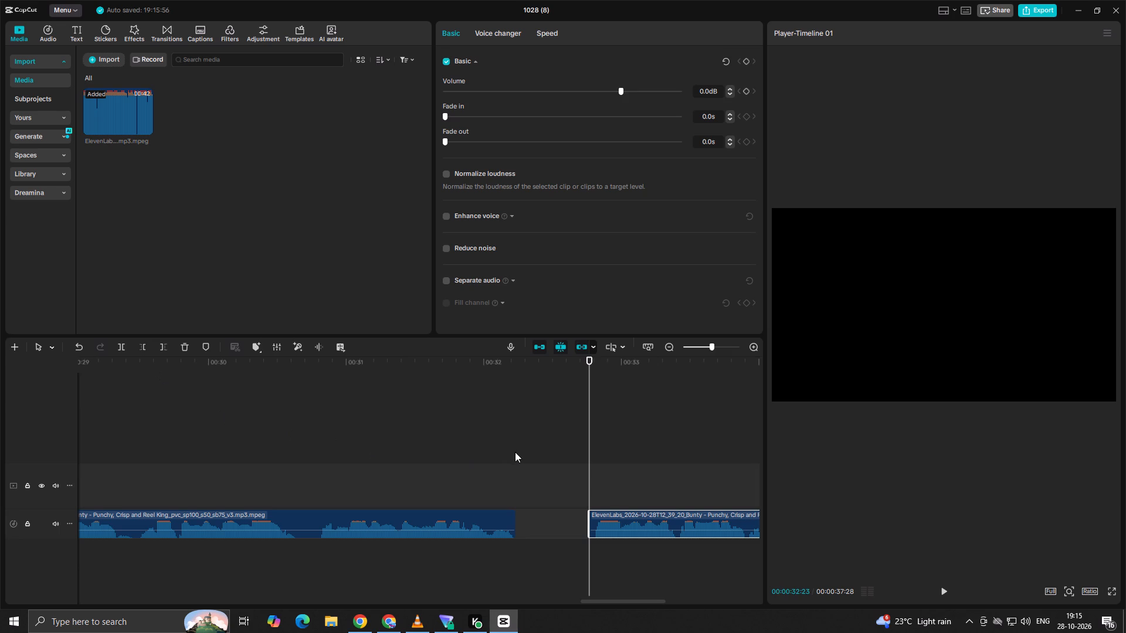
{"action": "left_click_drag", "start_coordinate": [637, 518], "coordinate": [579, 521]}
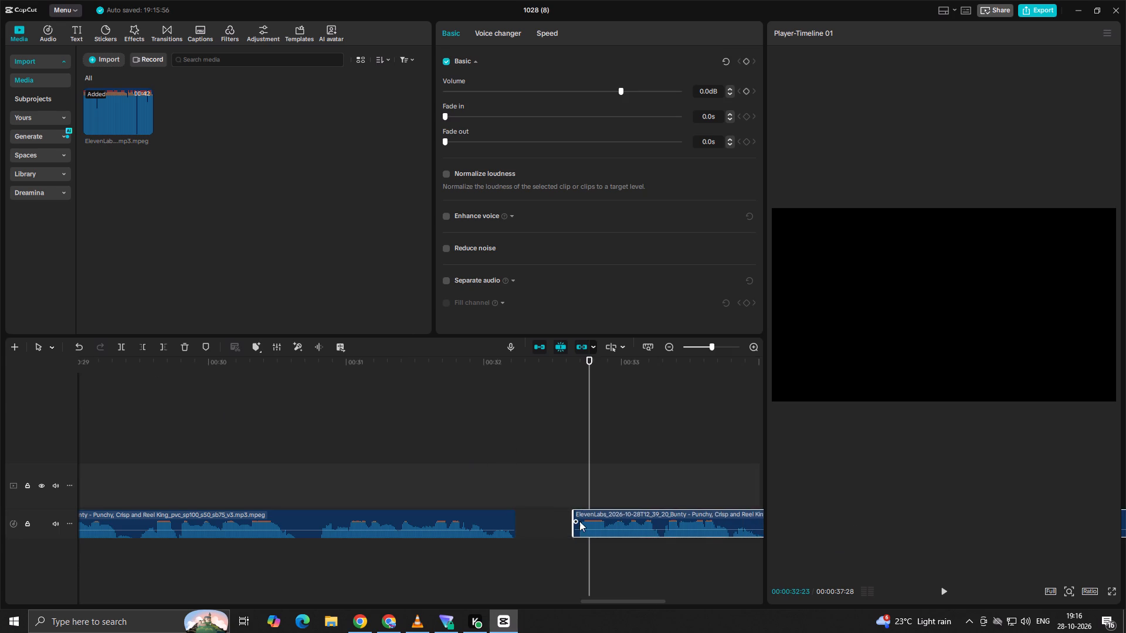
{"action": "left_click_drag", "start_coordinate": [579, 521], "coordinate": [557, 520]}
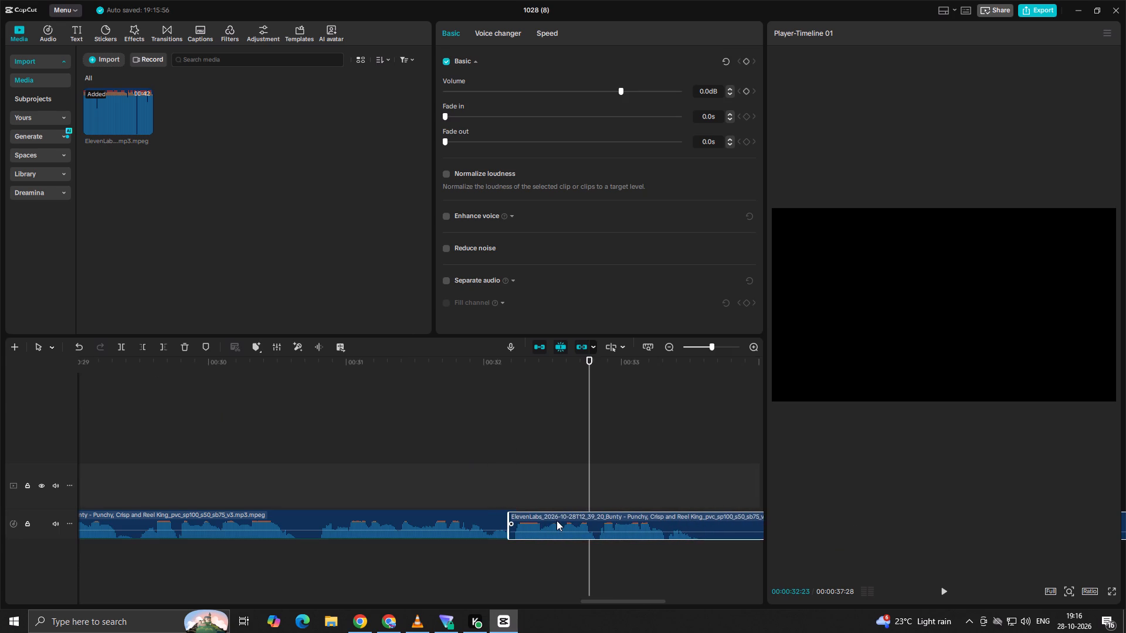
{"action": "left_click_drag", "start_coordinate": [557, 520], "coordinate": [561, 523]}
Position the playhead at the next pause in the voiceover, at 00:00:33:16.
{"action": "left_click", "coordinate": [592, 492]}
{"action": "left_click_drag", "start_coordinate": [592, 492], "coordinate": [638, 497]}
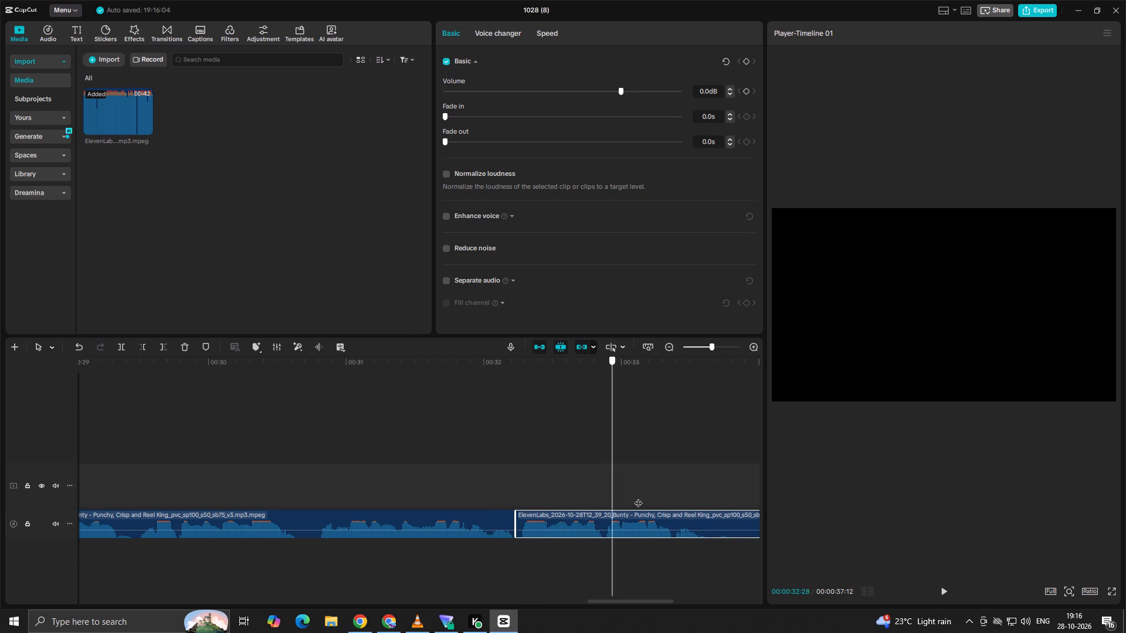
{"action": "left_click_drag", "start_coordinate": [638, 497], "coordinate": [555, 537]}
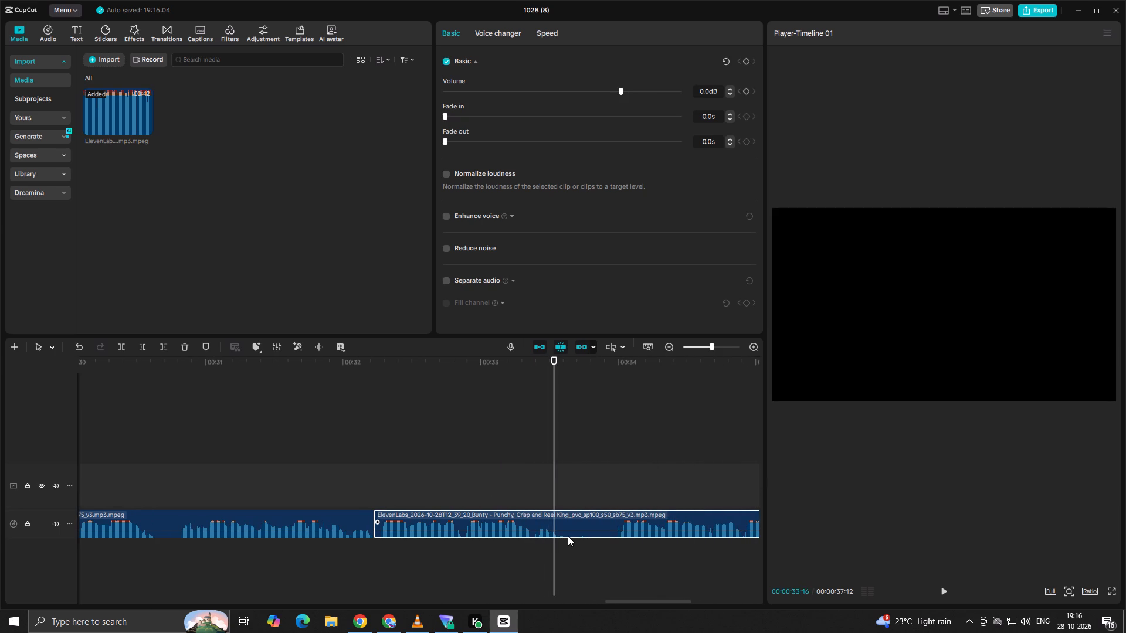
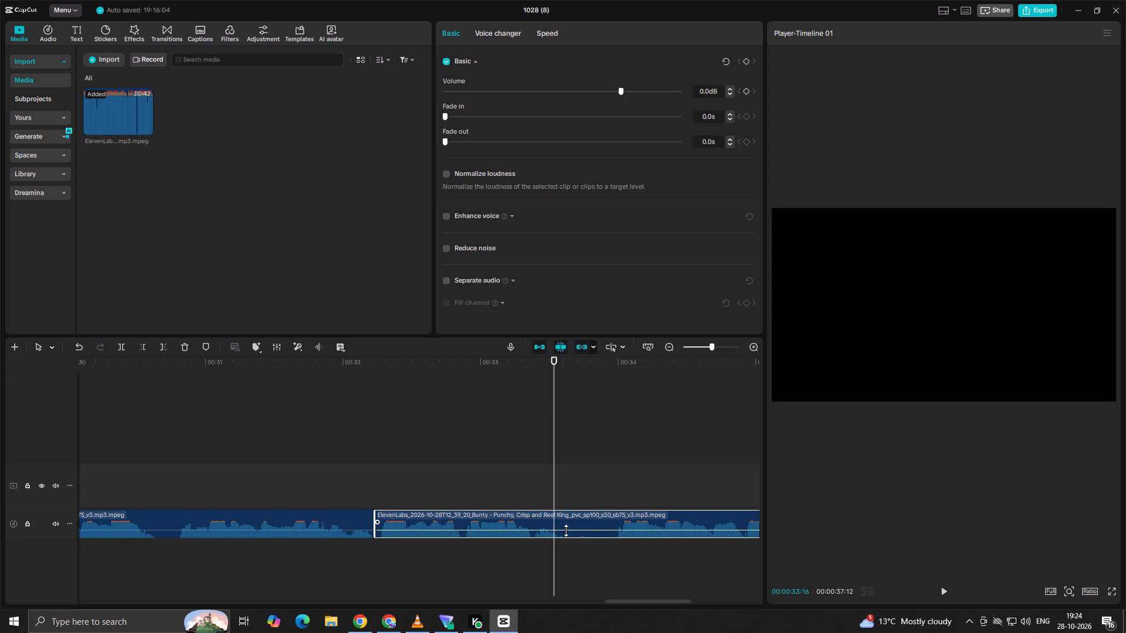
Split the voiceover at the pause at 00:00:19:07 and trim the following part's start to 00:00:19:27.
{"action": "left_click", "coordinate": [242, 467]}
{"action": "left_click_drag", "start_coordinate": [242, 467], "coordinate": [256, 467]}
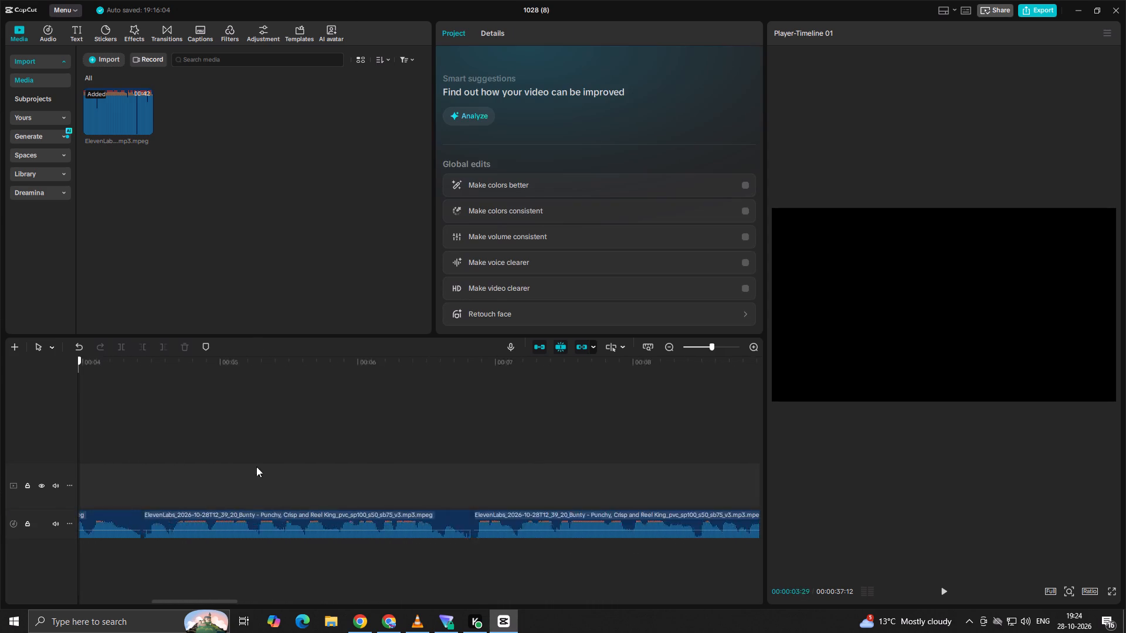
{"action": "left_click_drag", "start_coordinate": [256, 467], "coordinate": [0, 512]}
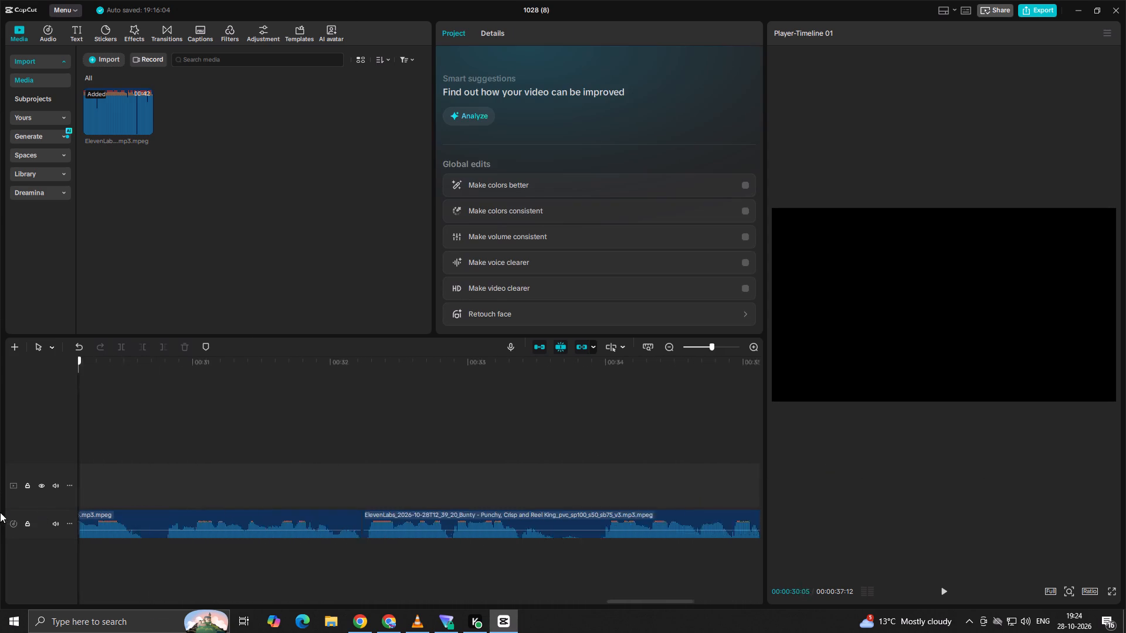
{"action": "left_click_drag", "start_coordinate": [0, 512], "coordinate": [512, 536]}
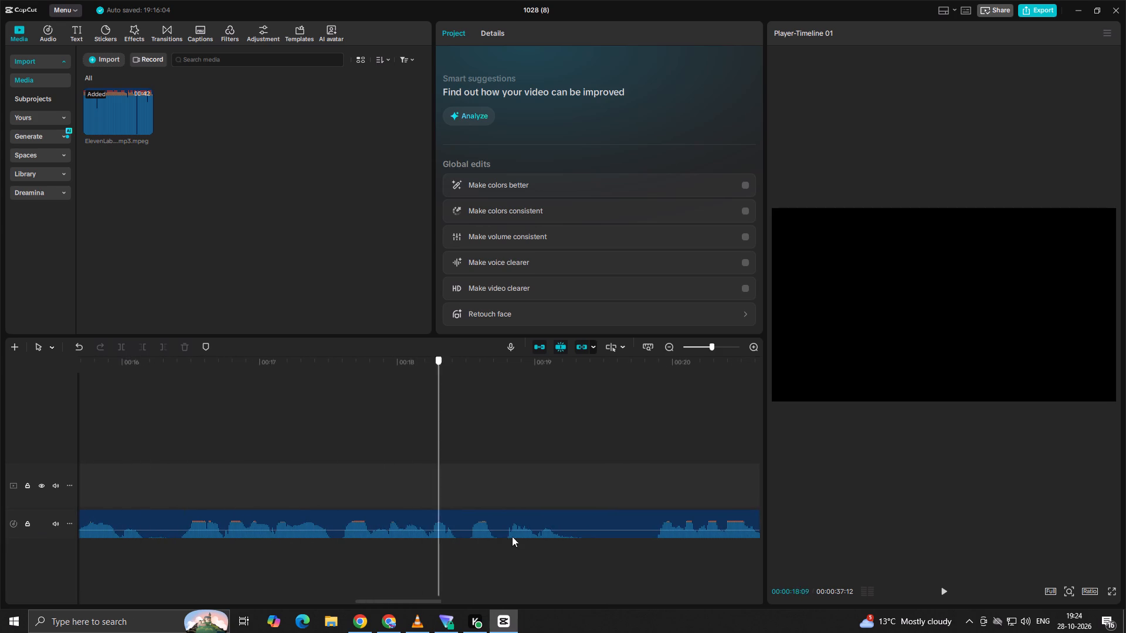
{"action": "left_click_drag", "start_coordinate": [512, 536], "coordinate": [567, 544]}
{"action": "left_click", "coordinate": [569, 513]}
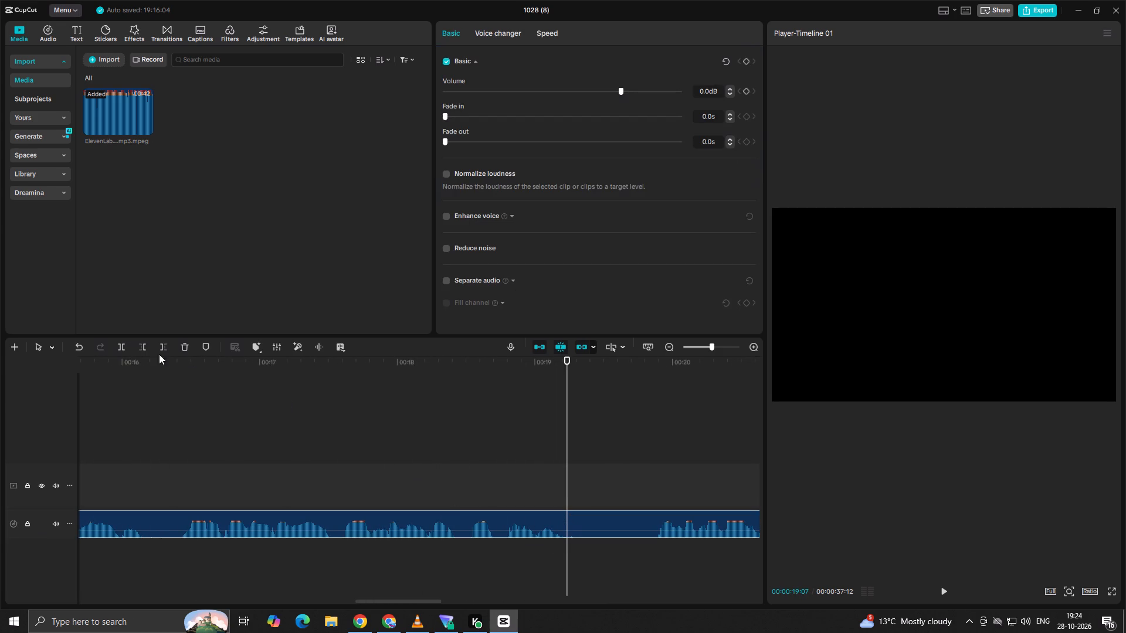
{"action": "left_click", "coordinate": [123, 346]}
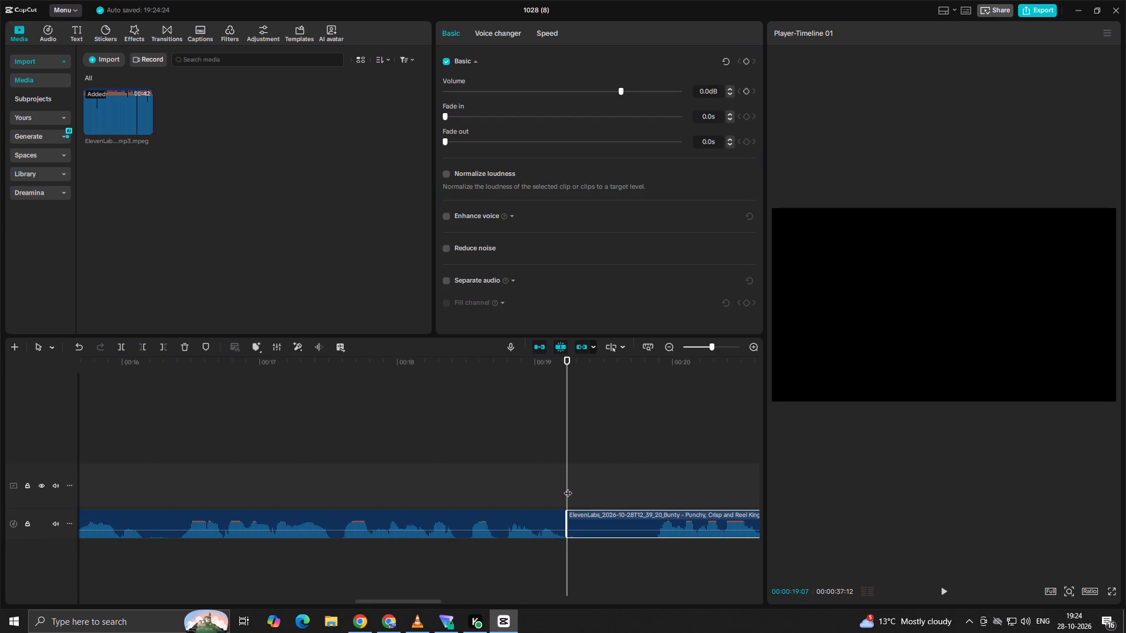
{"action": "left_click_drag", "start_coordinate": [568, 487], "coordinate": [659, 494]}
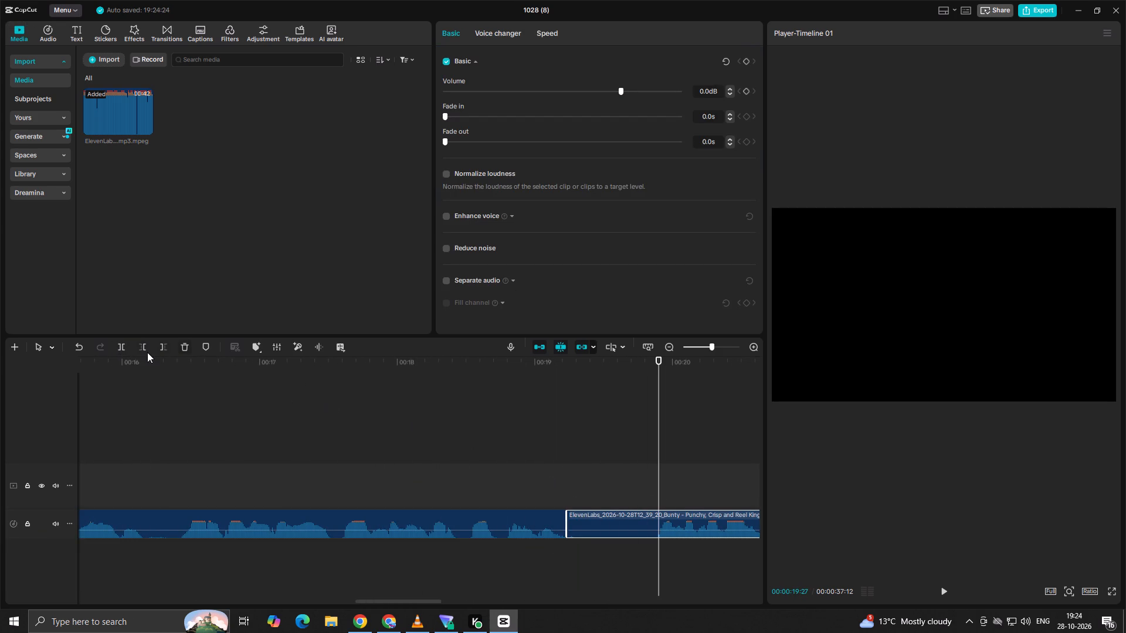
{"action": "left_click", "coordinate": [144, 352]}
Close the gap by moving all voiceover parts after it back against the part ending at 00:00:19:07.
{"action": "scroll", "coordinate": [503, 463], "scroll_direction": "down", "scroll_amount": 12, "text": "ctrl"}
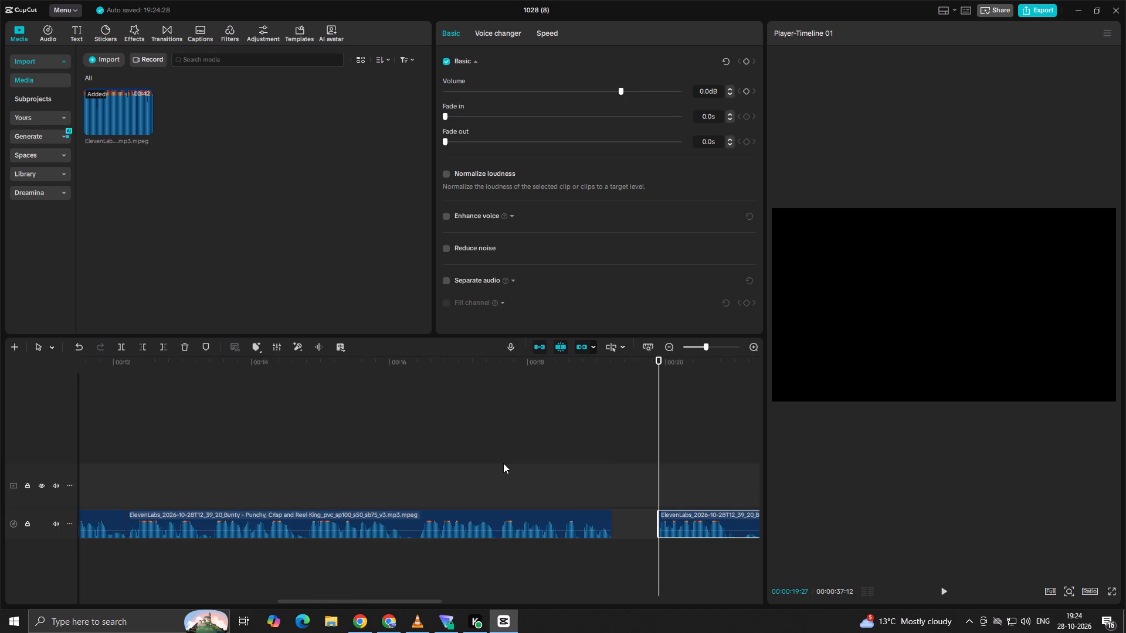
{"action": "scroll", "coordinate": [503, 463], "scroll_direction": "down", "scroll_amount": 9, "text": "ctrl"}
{"action": "left_click", "coordinate": [619, 461]}
{"action": "left_click_drag", "start_coordinate": [619, 461], "coordinate": [837, 486]}
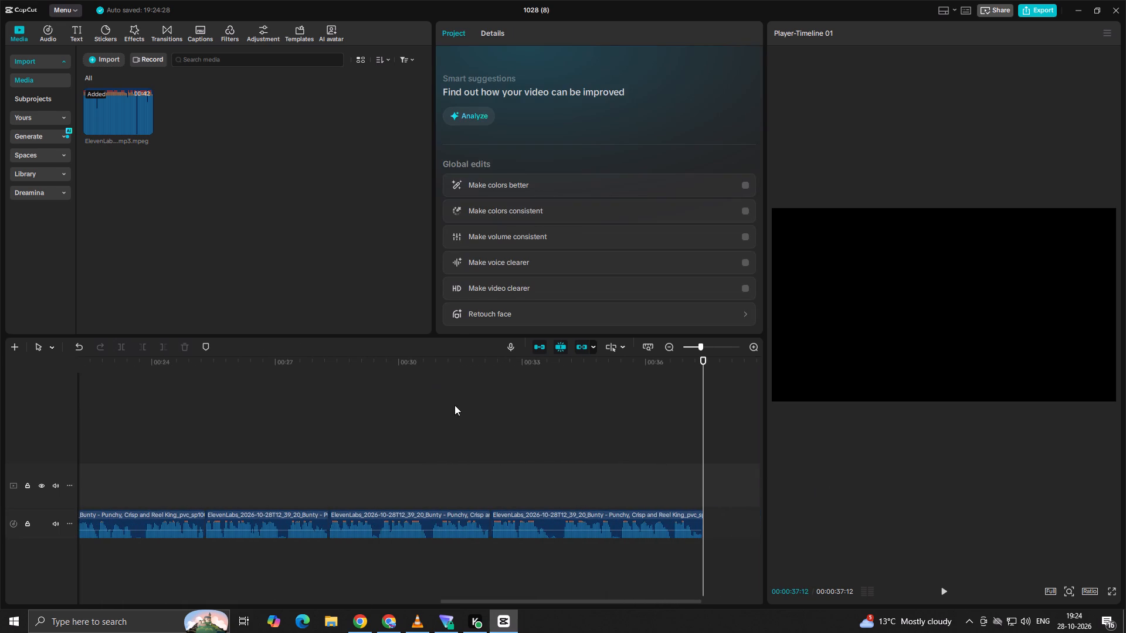
{"action": "scroll", "coordinate": [537, 457], "scroll_direction": "down", "scroll_amount": 4, "text": "ctrl"}
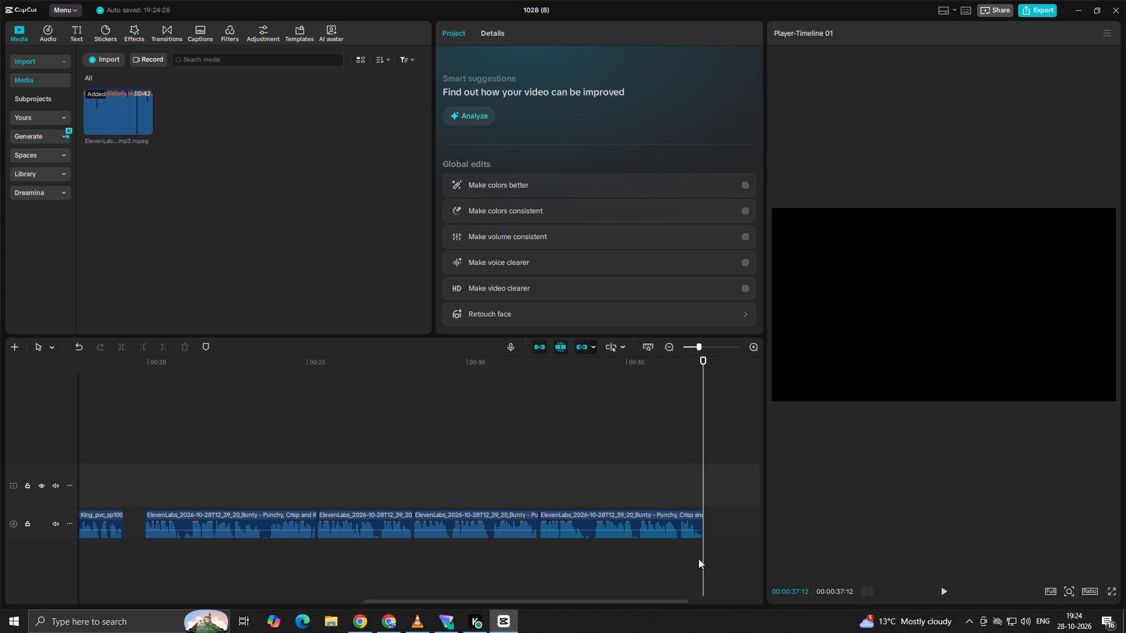
{"action": "left_click_drag", "start_coordinate": [741, 536], "coordinate": [213, 516]}
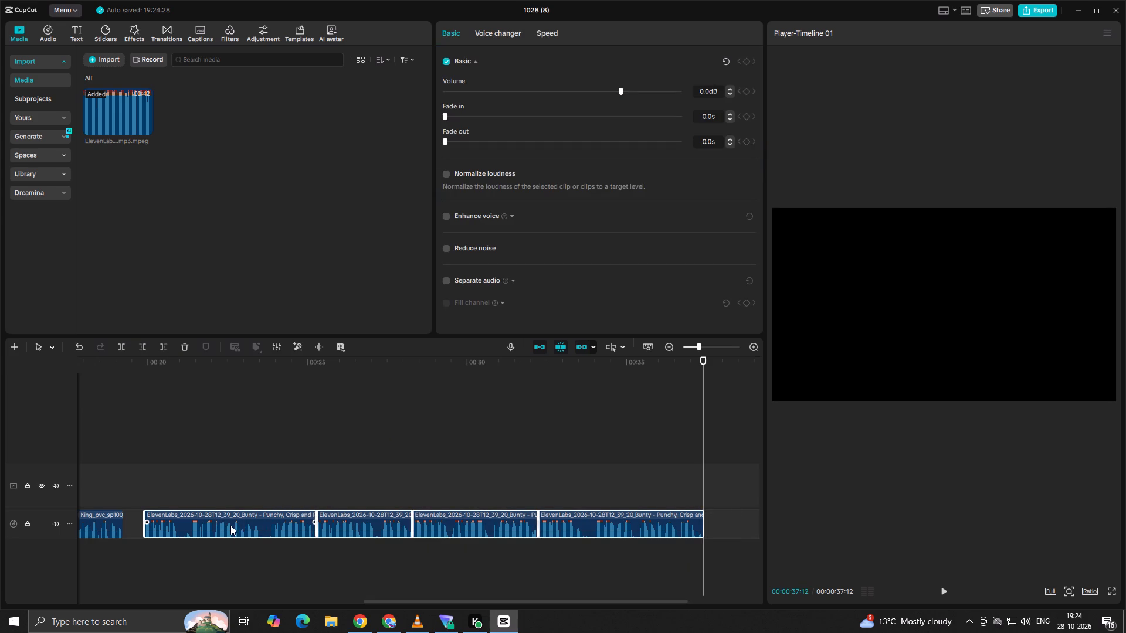
{"action": "left_click_drag", "start_coordinate": [276, 513], "coordinate": [256, 517]}
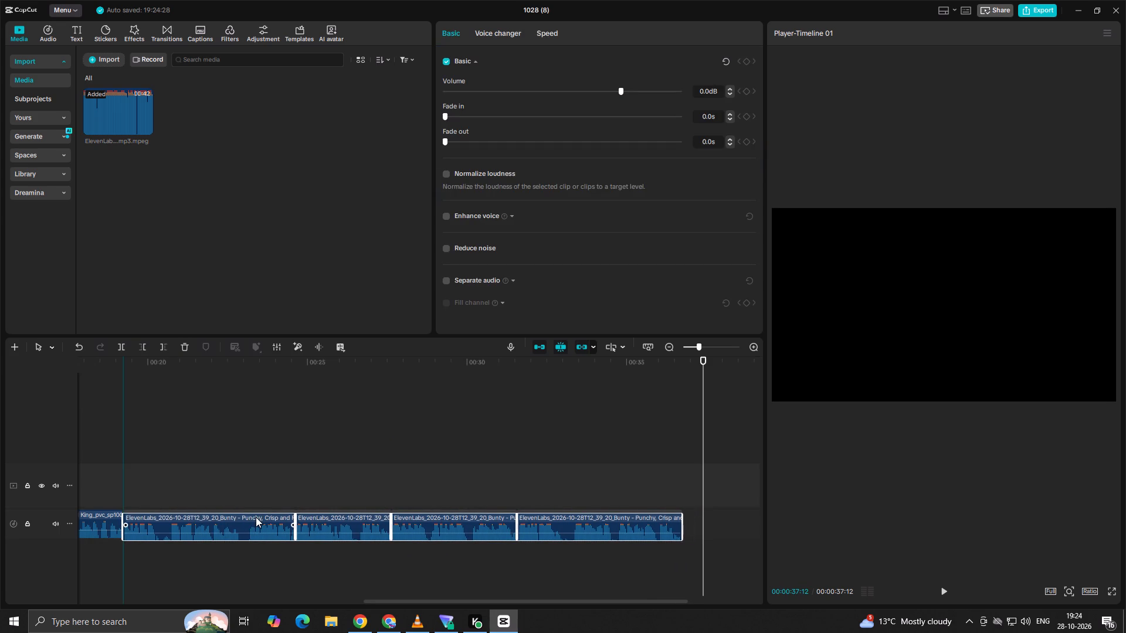
{"action": "left_click_drag", "start_coordinate": [256, 517], "coordinate": [255, 517]}
Play the edited voiceover from the beginning to check the cuts, and return the playhead to 00:00:00:00.
{"action": "left_click", "coordinate": [178, 474]}
{"action": "left_click_drag", "start_coordinate": [178, 474], "coordinate": [0, 448]}
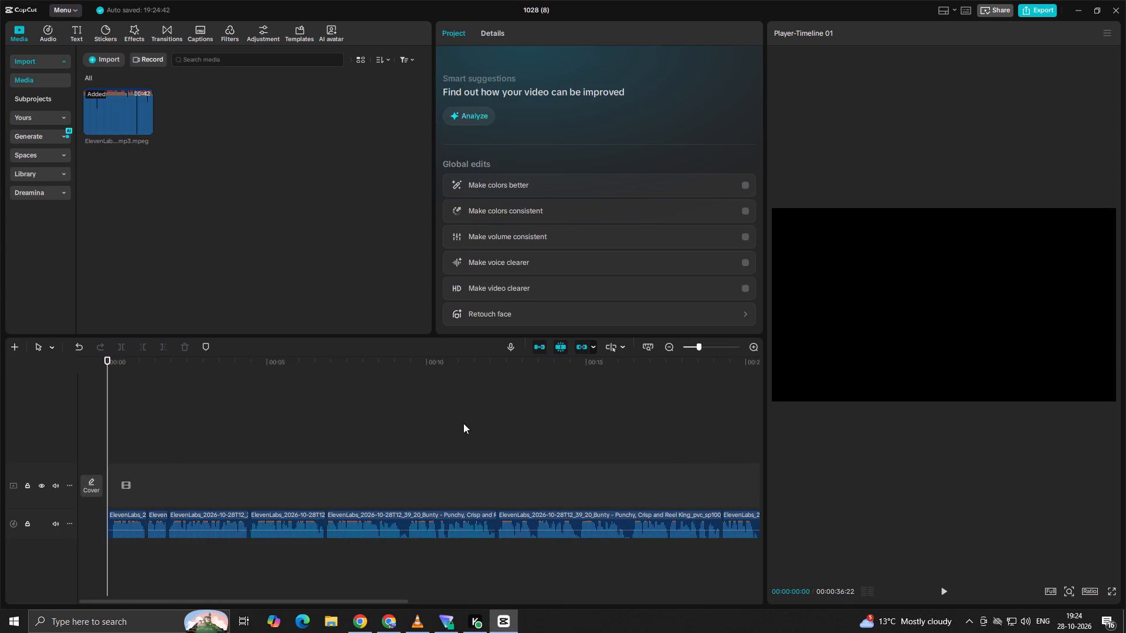
{"action": "scroll", "coordinate": [613, 448], "scroll_direction": "up", "scroll_amount": 14, "text": "ctrl"}
{"action": "left_click_drag", "start_coordinate": [622, 443], "coordinate": [823, 435]}
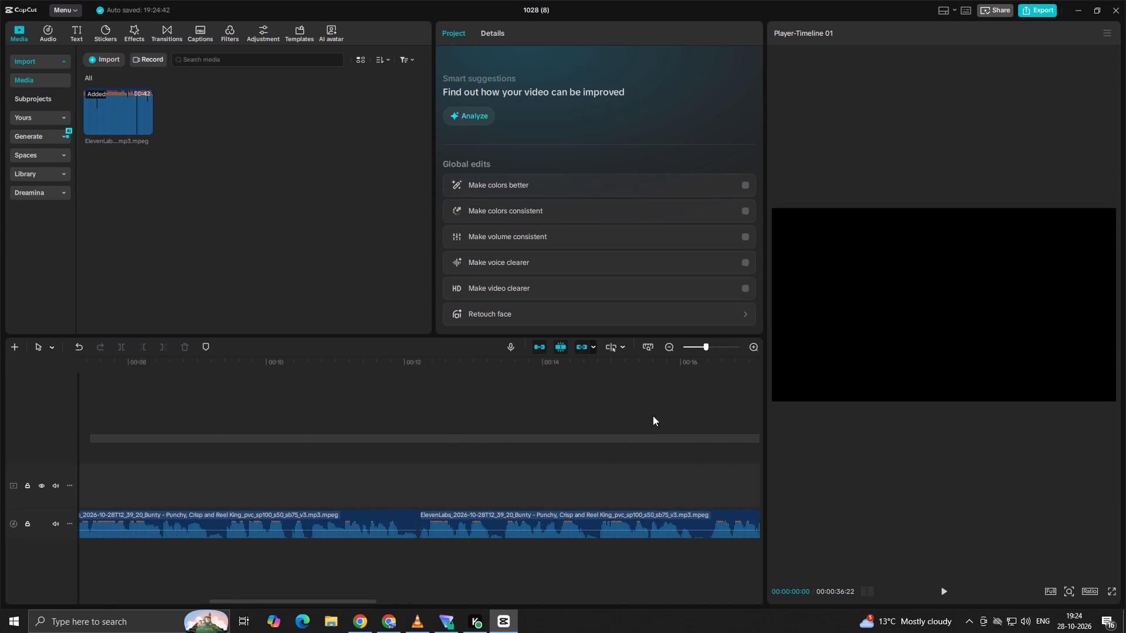
{"action": "left_click_drag", "start_coordinate": [653, 416], "coordinate": [789, 439]}
{"action": "scroll", "coordinate": [405, 434], "scroll_direction": "up", "scroll_amount": 5, "text": "ctrl"}
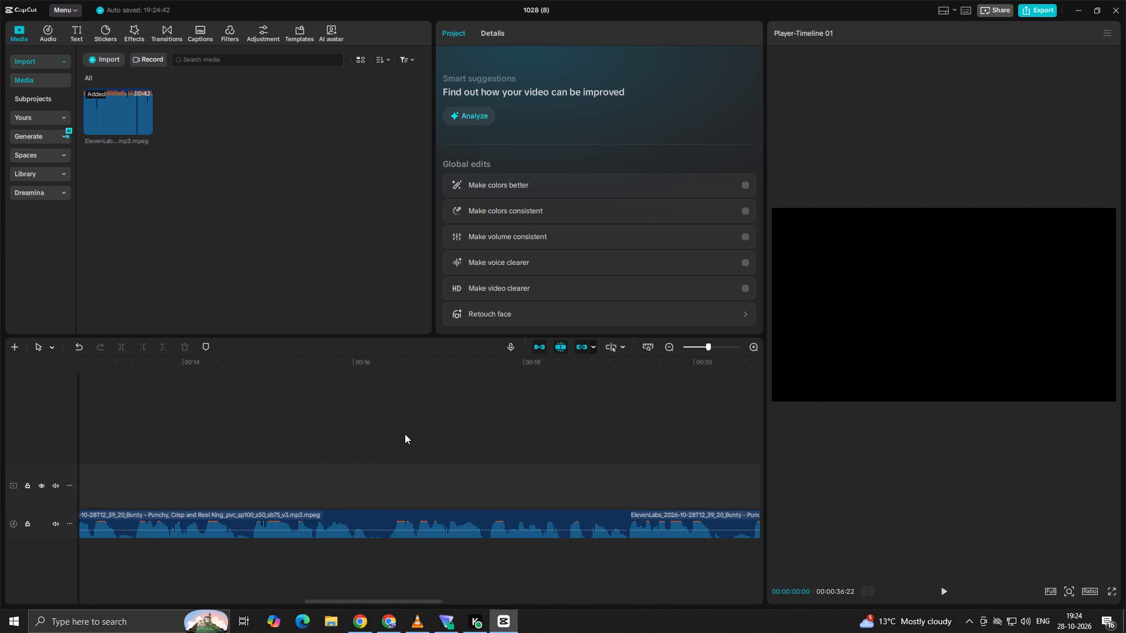
{"action": "scroll", "coordinate": [405, 434], "scroll_direction": "down", "scroll_amount": 19, "text": "ctrl"}
{"action": "left_click", "coordinate": [334, 426]}
{"action": "left_click_drag", "start_coordinate": [334, 426], "coordinate": [0, 382]}
{"action": "key", "text": "space"}
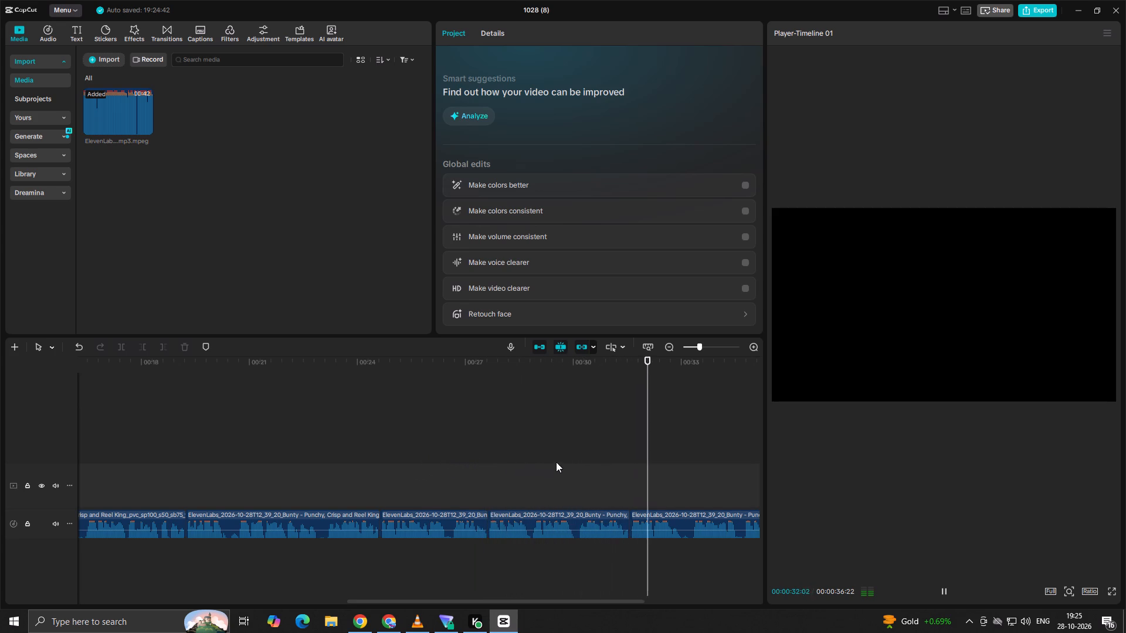
{"action": "key", "text": "space"}
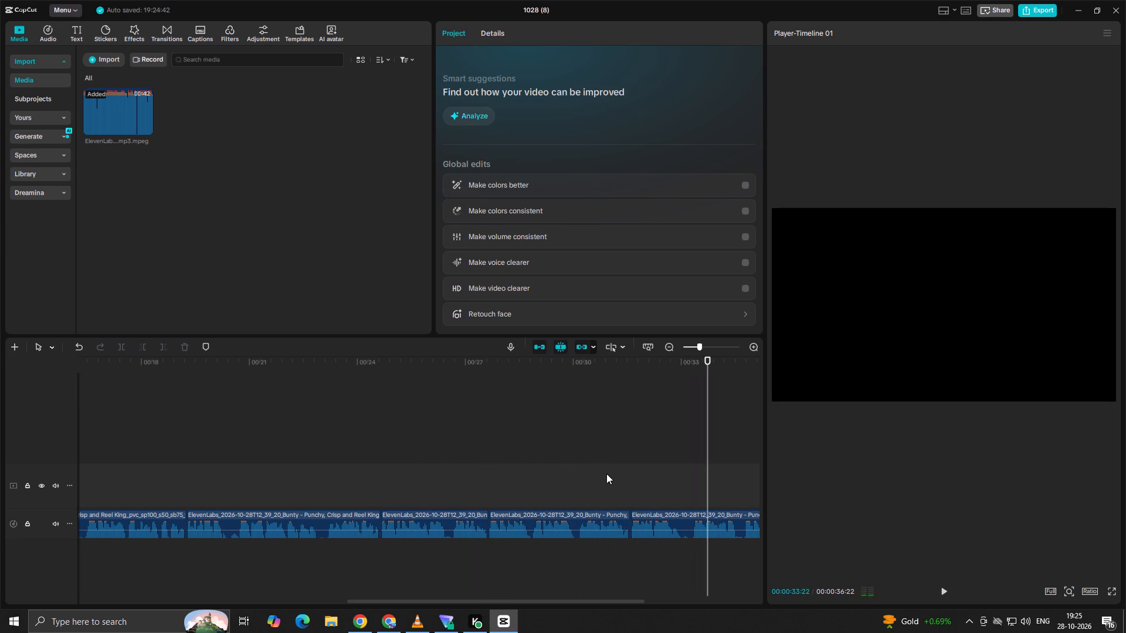
{"action": "key", "text": "space"}
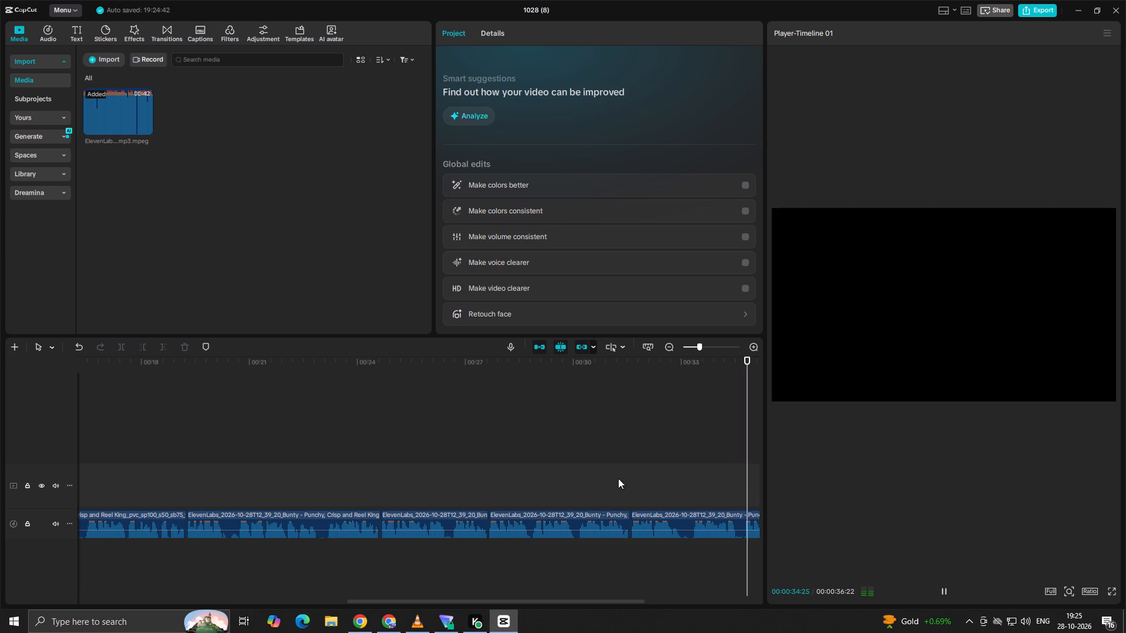
{"action": "left_click", "coordinate": [528, 486]}
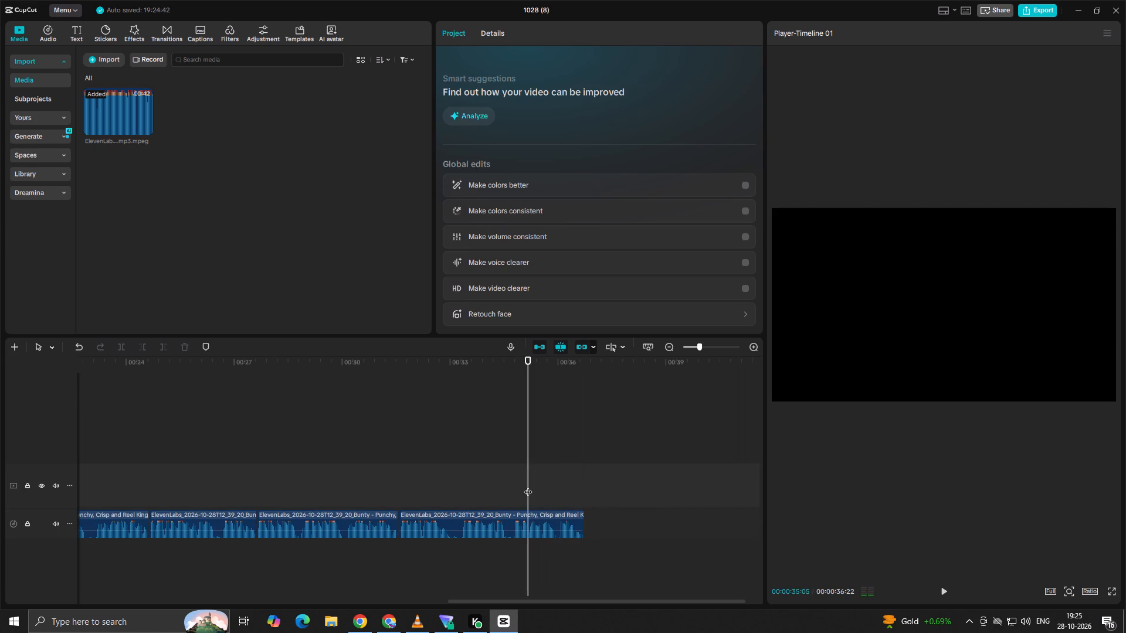
{"action": "left_click_drag", "start_coordinate": [528, 486], "coordinate": [0, 485]}
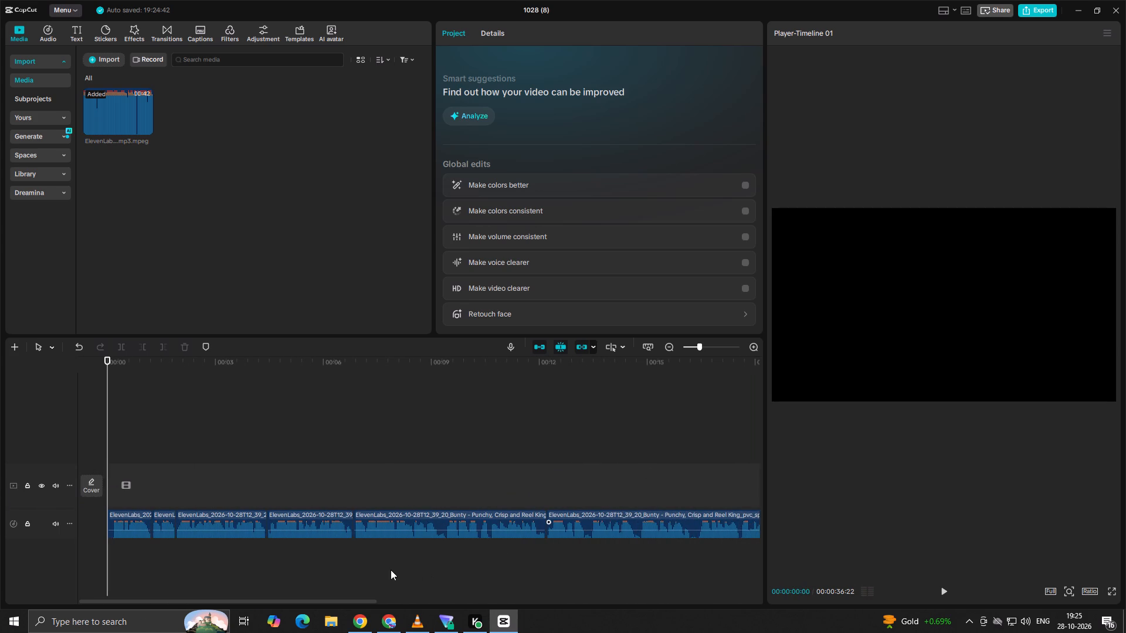
Open the media import dialog and look through today's files in the Downloads folder.
{"action": "left_click", "coordinate": [96, 66]}
{"action": "left_click", "coordinate": [143, 84]}
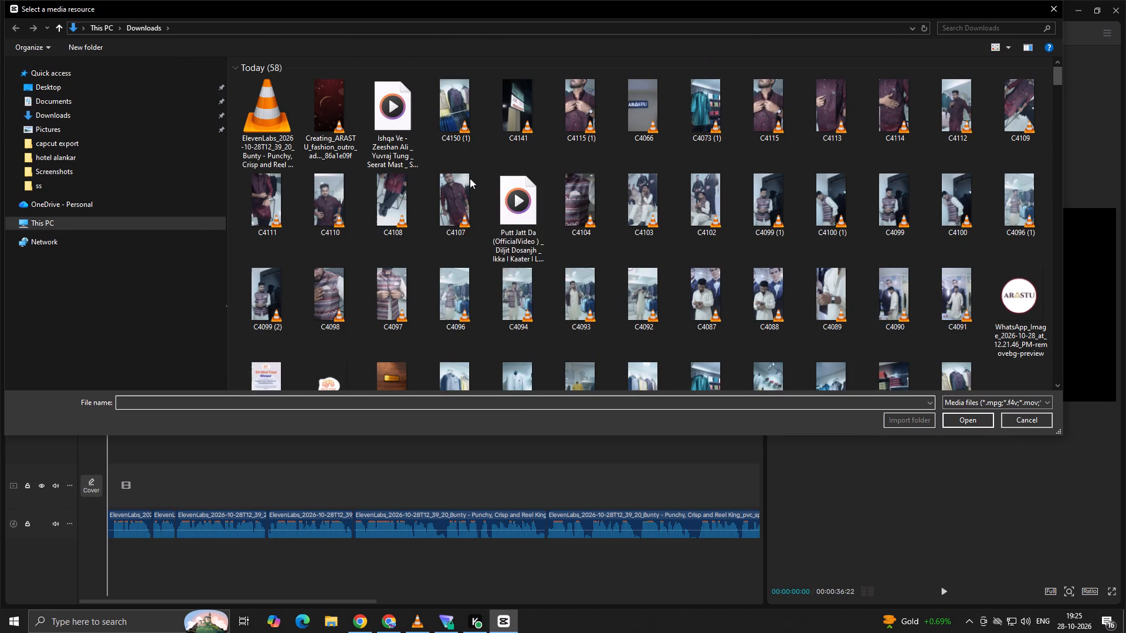
{"action": "scroll", "coordinate": [673, 244], "scroll_direction": "down", "scroll_amount": 4}
{"action": "scroll", "coordinate": [693, 252], "scroll_direction": "up", "scroll_amount": 3}
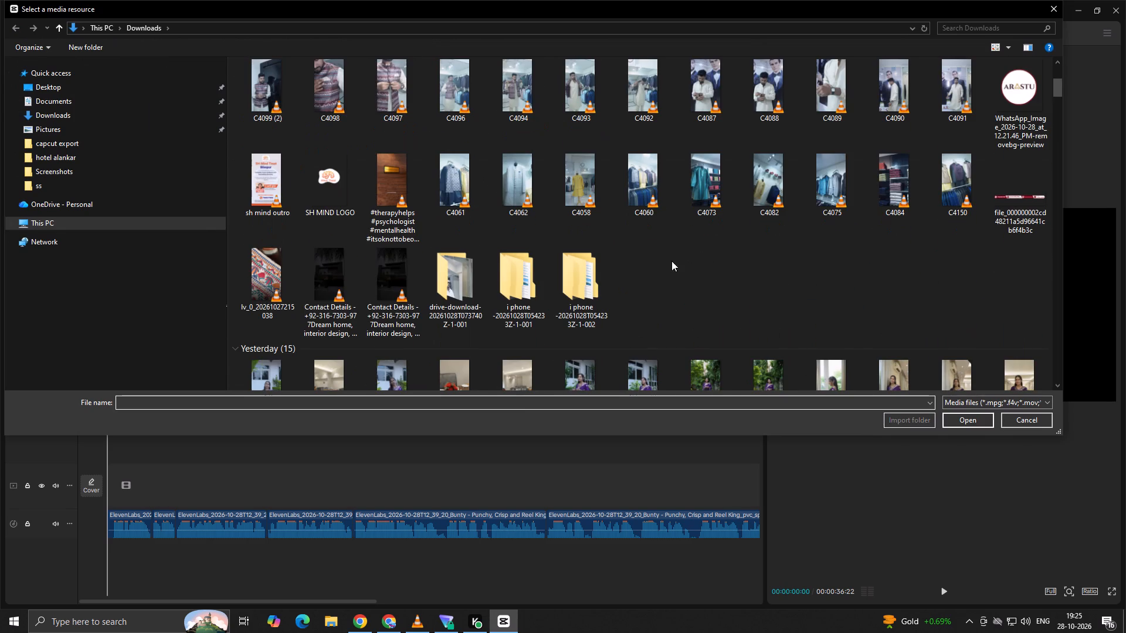
{"action": "scroll", "coordinate": [706, 277], "scroll_direction": "up", "scroll_amount": 5}
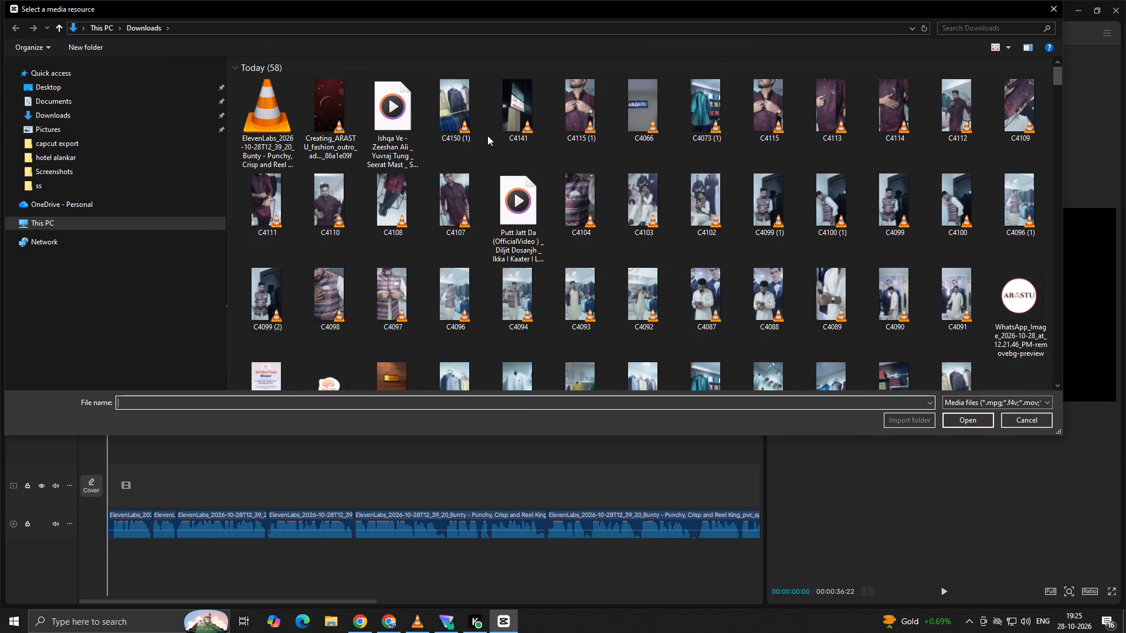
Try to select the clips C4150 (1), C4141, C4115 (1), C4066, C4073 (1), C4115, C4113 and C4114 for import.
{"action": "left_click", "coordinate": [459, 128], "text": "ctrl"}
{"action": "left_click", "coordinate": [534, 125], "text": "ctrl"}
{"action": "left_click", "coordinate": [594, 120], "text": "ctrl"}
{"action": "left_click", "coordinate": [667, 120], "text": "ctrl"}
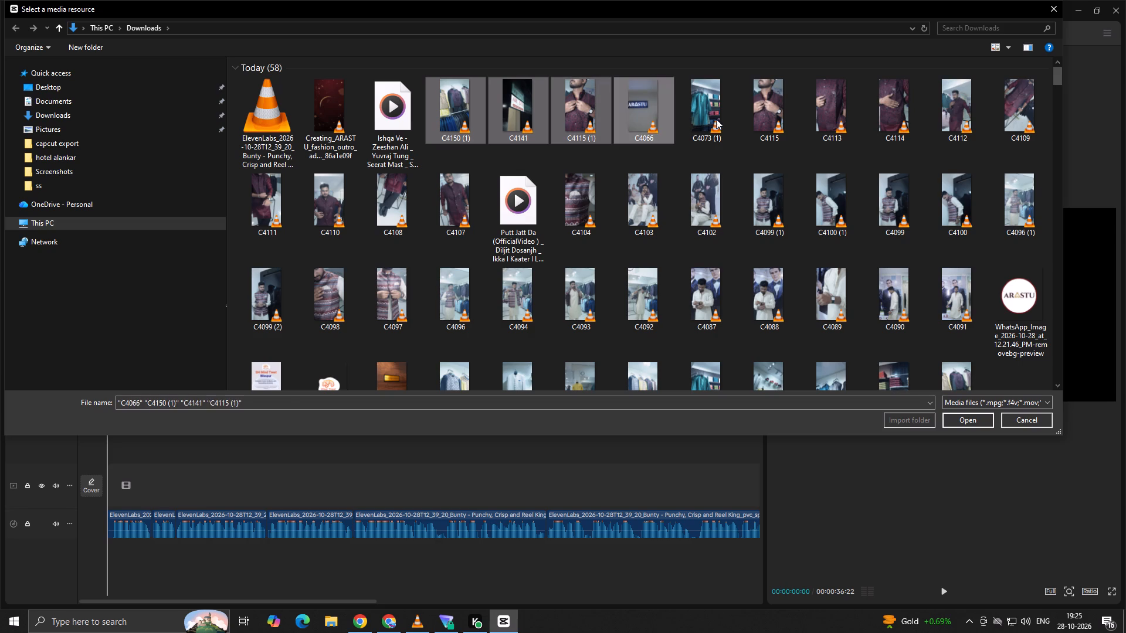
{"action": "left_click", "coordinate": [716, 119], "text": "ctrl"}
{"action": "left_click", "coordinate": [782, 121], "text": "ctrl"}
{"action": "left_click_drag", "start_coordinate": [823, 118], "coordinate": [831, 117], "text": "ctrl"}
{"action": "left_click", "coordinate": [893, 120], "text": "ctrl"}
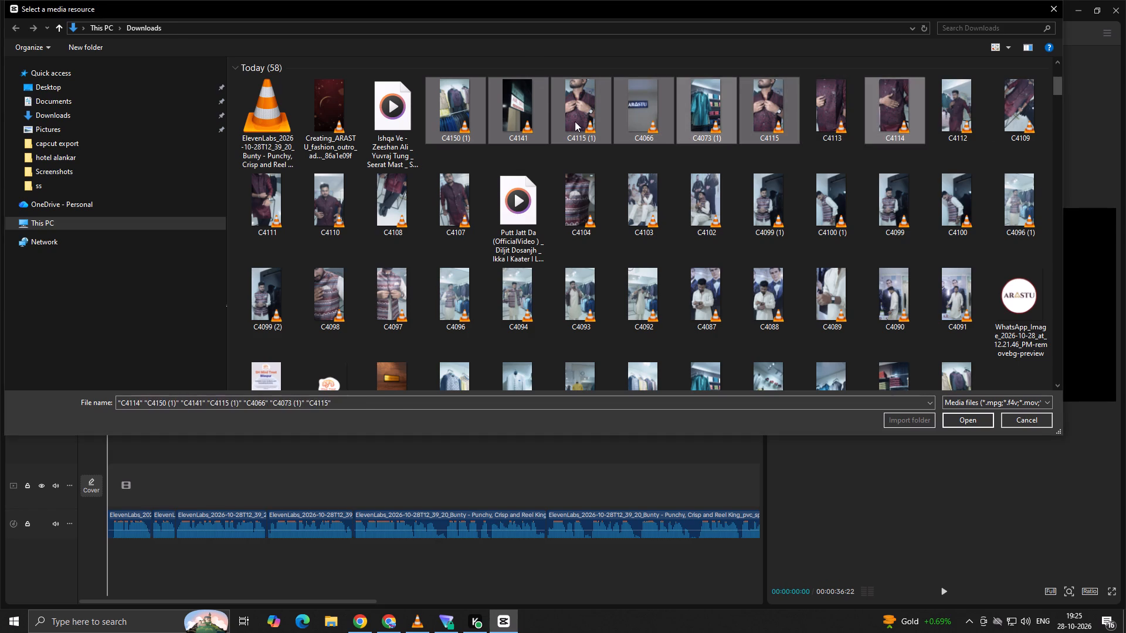
Select the ten clips from C4150 (1) through C4109 in the first row of today's files for import.
{"action": "scroll", "coordinate": [509, 133], "scroll_direction": "up", "scroll_amount": 11}
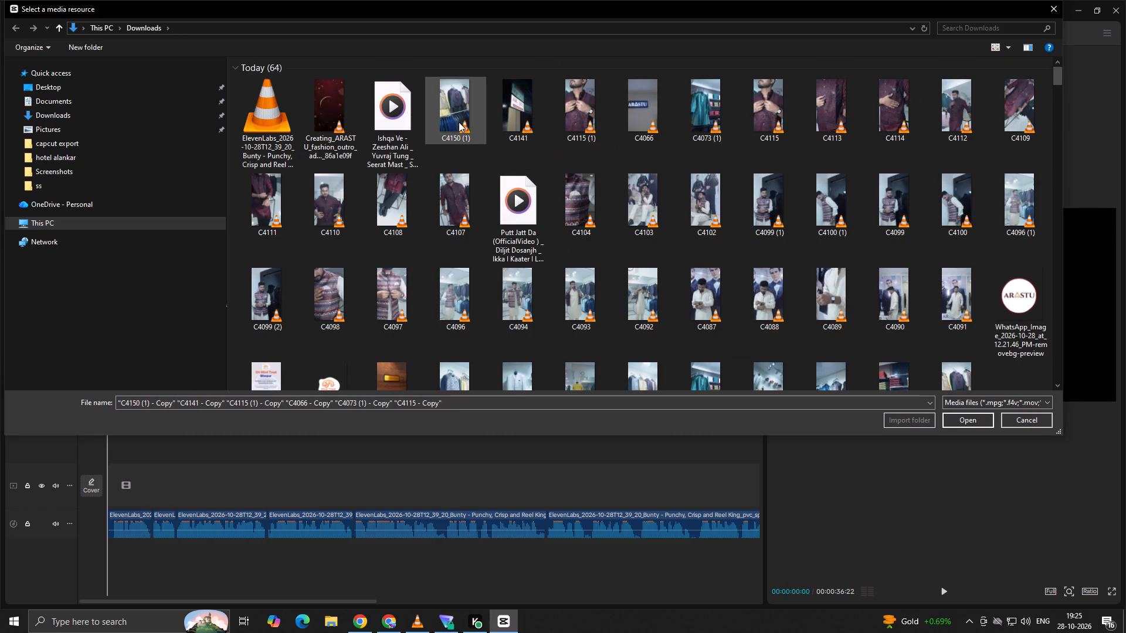
{"action": "left_click", "coordinate": [459, 122], "text": "ctrl"}
{"action": "left_click", "coordinate": [515, 119], "text": "ctrl"}
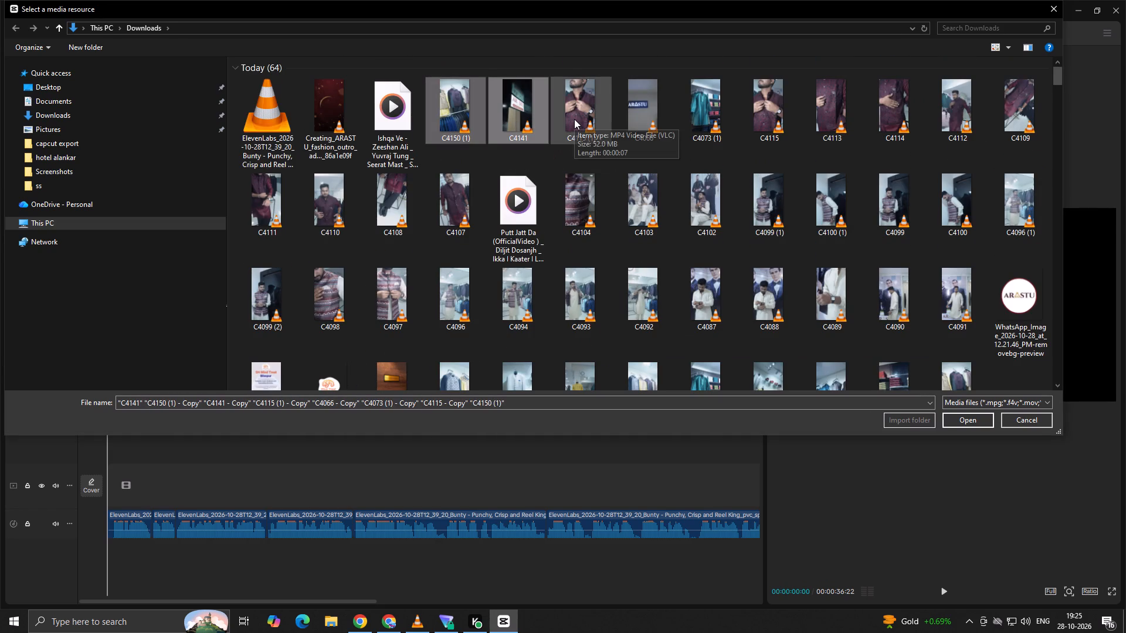
{"action": "left_click", "coordinate": [574, 119], "text": "ctrl"}
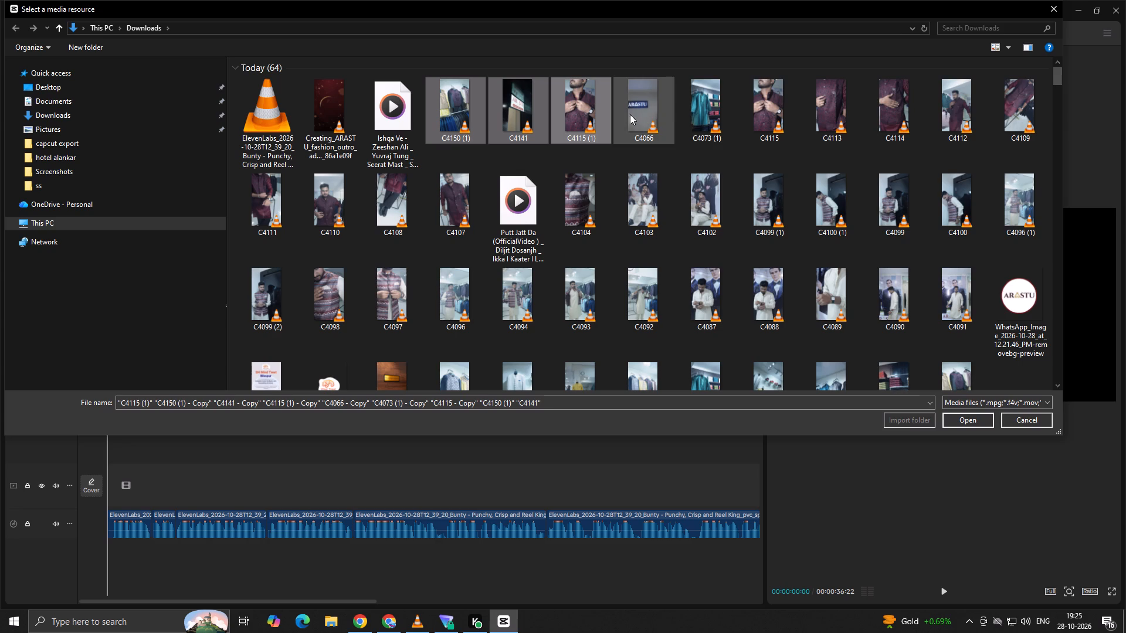
{"action": "left_click", "coordinate": [690, 112], "text": "ctrl"}
{"action": "left_click", "coordinate": [762, 122], "text": "ctrl"}
{"action": "left_click", "coordinate": [650, 116], "text": "ctrl"}
{"action": "left_click", "coordinate": [830, 126], "text": "ctrl"}
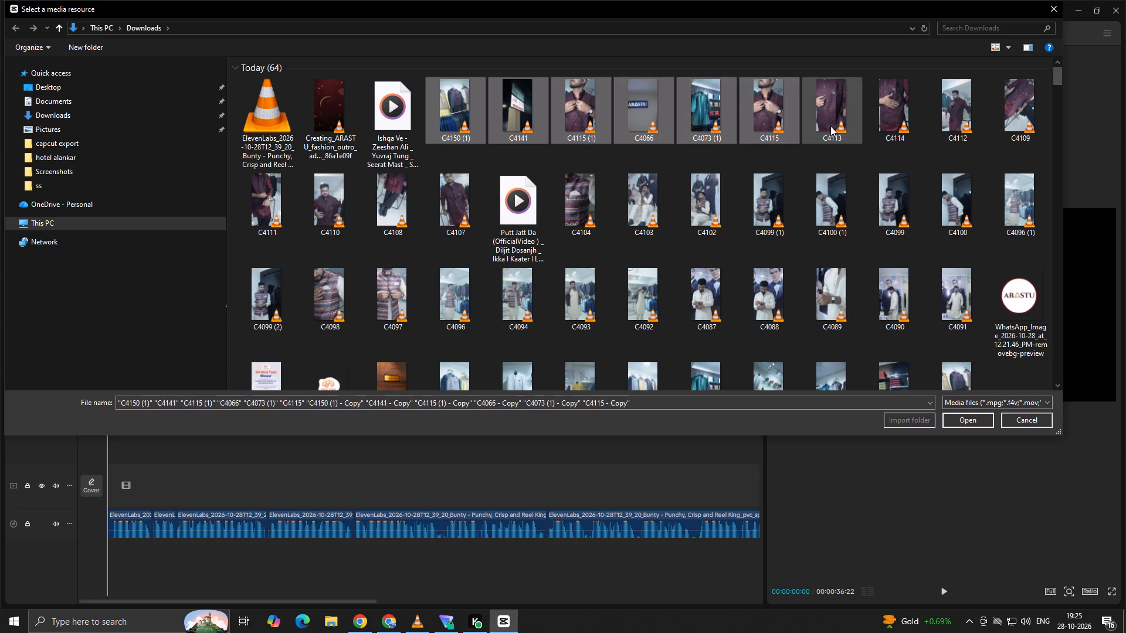
{"action": "left_click", "coordinate": [879, 124], "text": "ctrl"}
{"action": "left_click", "coordinate": [968, 121], "text": "ctrl"}
{"action": "left_click", "coordinate": [1005, 121], "text": "ctrl"}
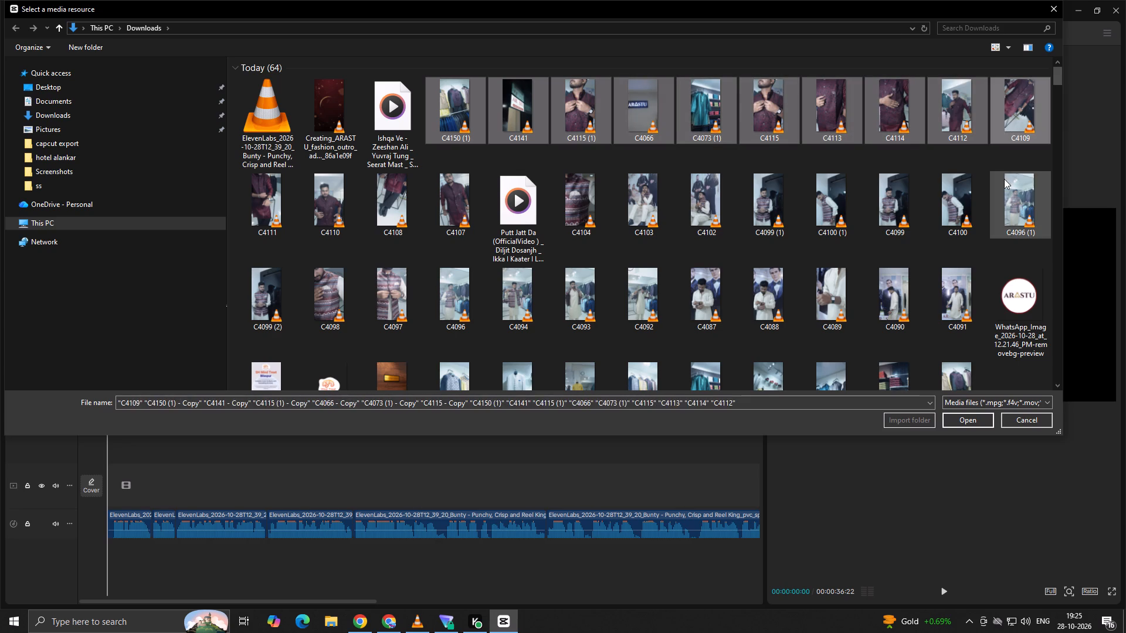
Add the clips C4096 (1), C4100, C4099, C4100 (1), C4099 (1), C4091, C4090, C4089 and C4088 to the import selection.
{"action": "left_click", "coordinate": [1005, 185], "text": "ctrl"}
{"action": "left_click", "coordinate": [965, 215], "text": "ctrl"}
{"action": "left_click", "coordinate": [943, 290], "text": "ctrl"}
{"action": "left_click", "coordinate": [903, 316], "text": "ctrl"}
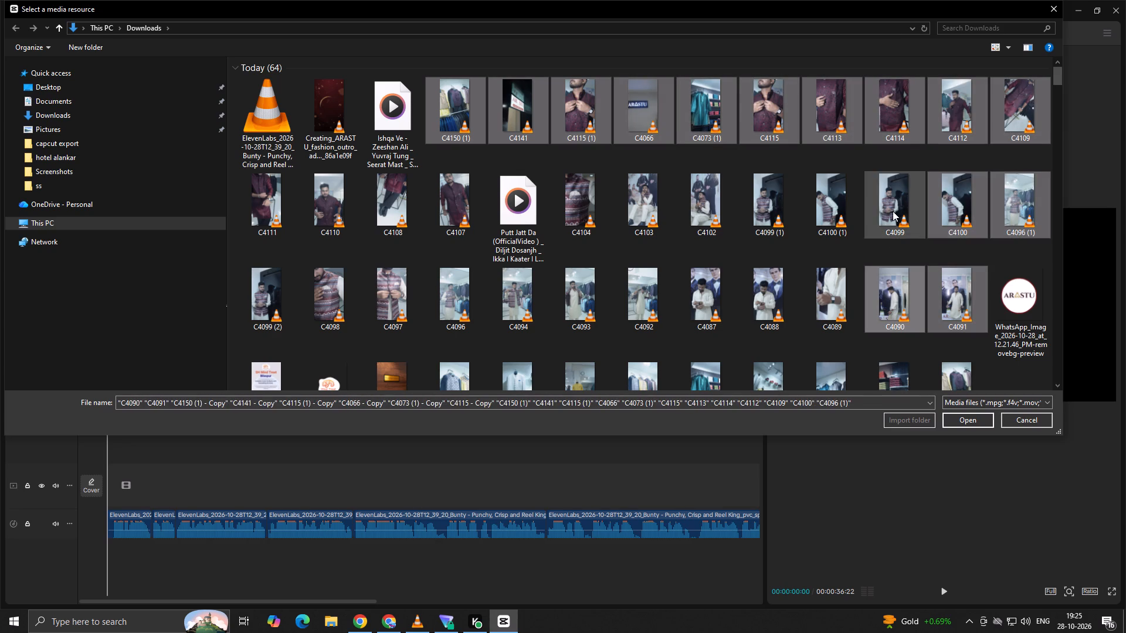
{"action": "left_click", "coordinate": [893, 211], "text": "ctrl"}
{"action": "left_click", "coordinate": [826, 225], "text": "ctrl"}
{"action": "left_click", "coordinate": [820, 296], "text": "ctrl"}
{"action": "left_click", "coordinate": [753, 309], "text": "ctrl"}
{"action": "left_click", "coordinate": [762, 211], "text": "ctrl"}
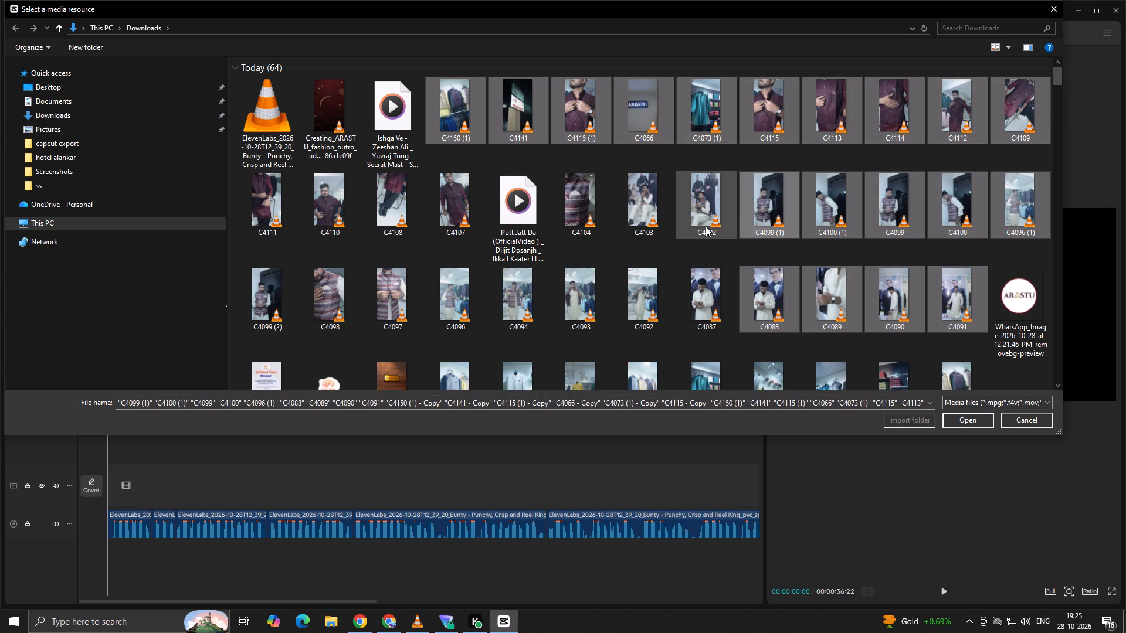
Add the clips C4102, C4103, C4104, C4087, C4092, C4093, C4094 and C4096 to the import selection.
{"action": "left_click", "coordinate": [706, 226], "text": "ctrl"}
{"action": "left_click", "coordinate": [695, 301], "text": "ctrl"}
{"action": "left_click", "coordinate": [654, 308], "text": "ctrl"}
{"action": "left_click", "coordinate": [646, 215], "text": "ctrl"}
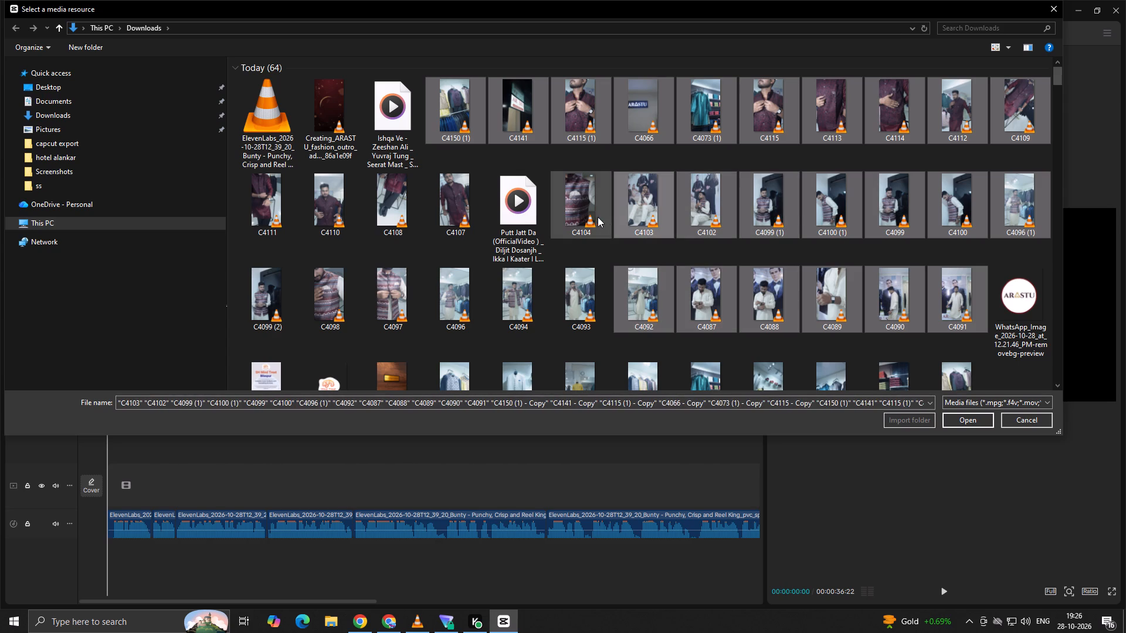
{"action": "left_click", "coordinate": [594, 216], "text": "ctrl"}
{"action": "left_click", "coordinate": [583, 298], "text": "ctrl"}
{"action": "left_click", "coordinate": [504, 300], "text": "ctrl"}
{"action": "left_click", "coordinate": [454, 295], "text": "ctrl"}
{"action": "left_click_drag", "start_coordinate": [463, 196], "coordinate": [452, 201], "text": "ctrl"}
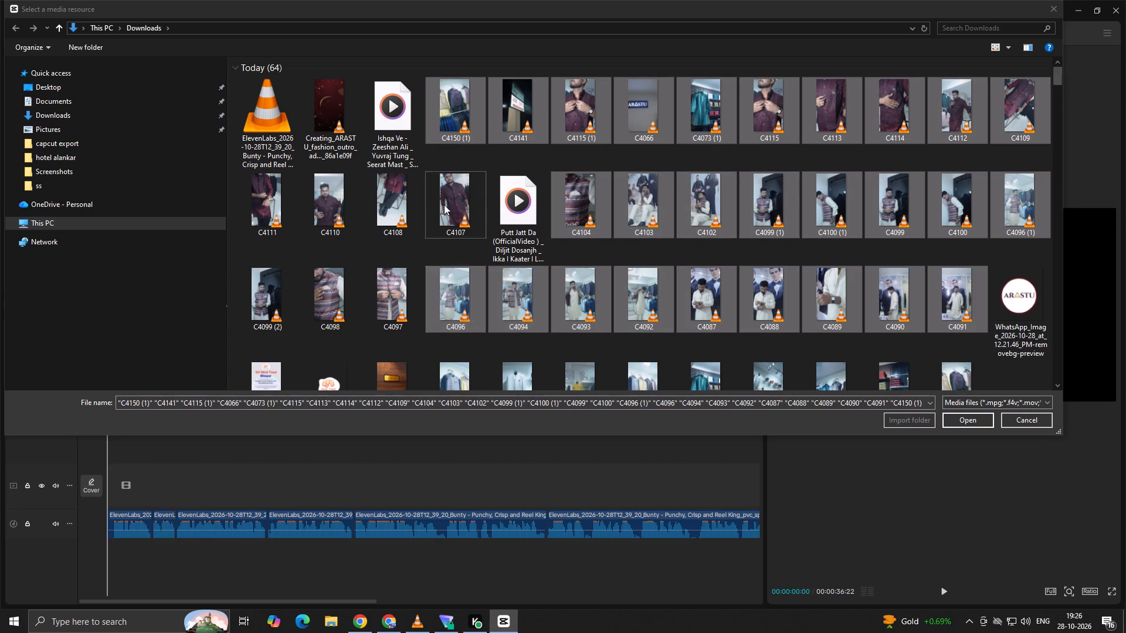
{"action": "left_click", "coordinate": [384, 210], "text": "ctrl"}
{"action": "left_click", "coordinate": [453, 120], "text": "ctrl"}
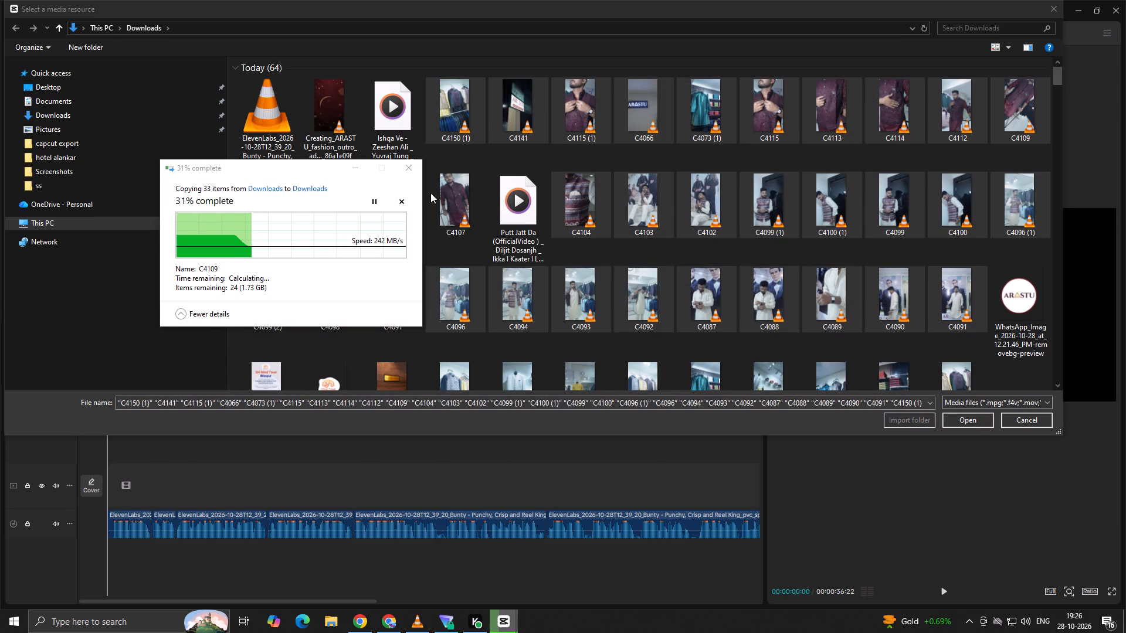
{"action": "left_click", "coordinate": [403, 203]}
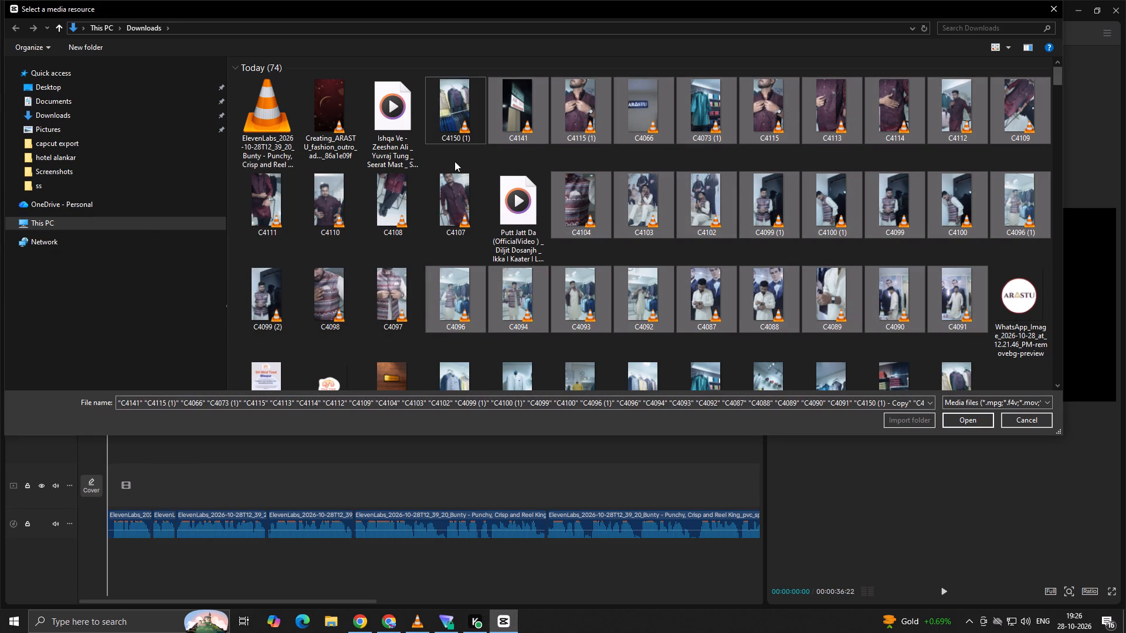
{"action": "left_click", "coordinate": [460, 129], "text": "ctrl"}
Add the clips C4107, C4108, C4110, C4111, C4099 (2), C4098 and C4097 to the import selection.
{"action": "left_click", "coordinate": [460, 216], "text": "ctrl"}
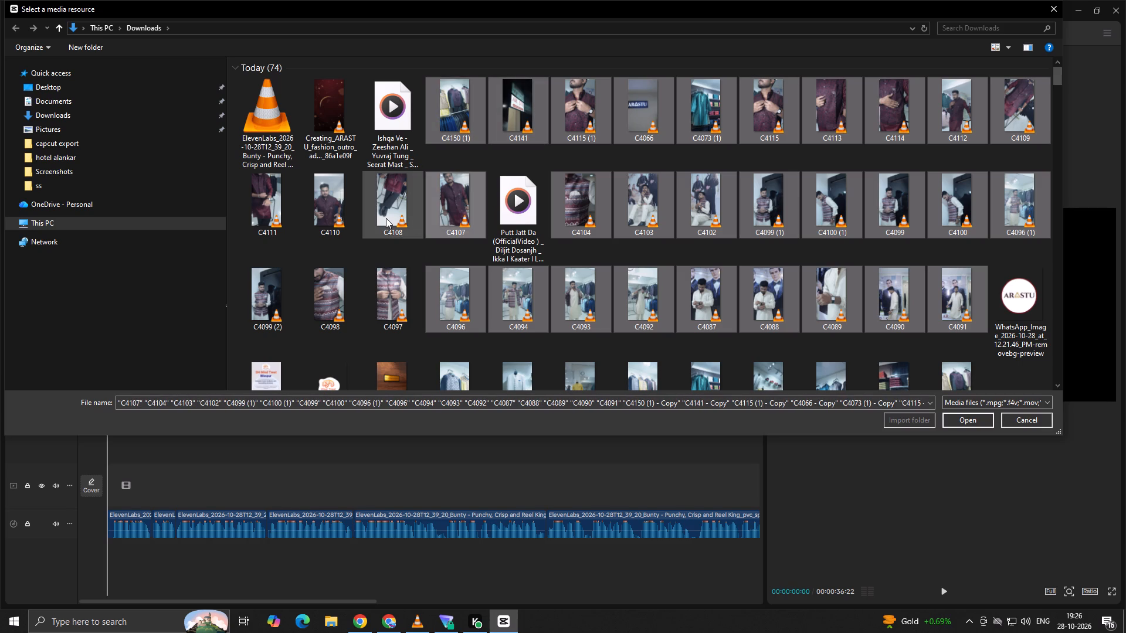
{"action": "left_click", "coordinate": [386, 218], "text": "ctrl"}
{"action": "left_click", "coordinate": [338, 218], "text": "ctrl"}
{"action": "left_click", "coordinate": [283, 215], "text": "ctrl"}
{"action": "left_click", "coordinate": [277, 275], "text": "ctrl"}
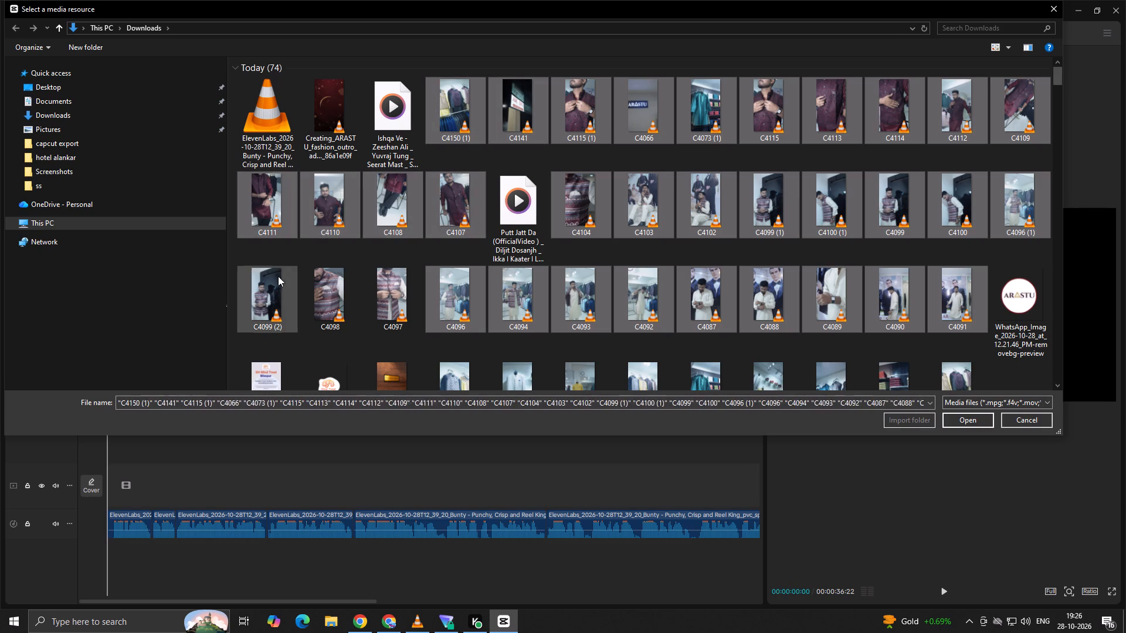
{"action": "left_click", "coordinate": [344, 290], "text": "ctrl"}
{"action": "left_click", "coordinate": [386, 283], "text": "ctrl"}
Add the clips C4058, C4060, C4073, C4082, C4075, C4084, C4150, C4062 and C4061 to the import selection.
{"action": "scroll", "coordinate": [582, 256], "scroll_direction": "down", "scroll_amount": 1}
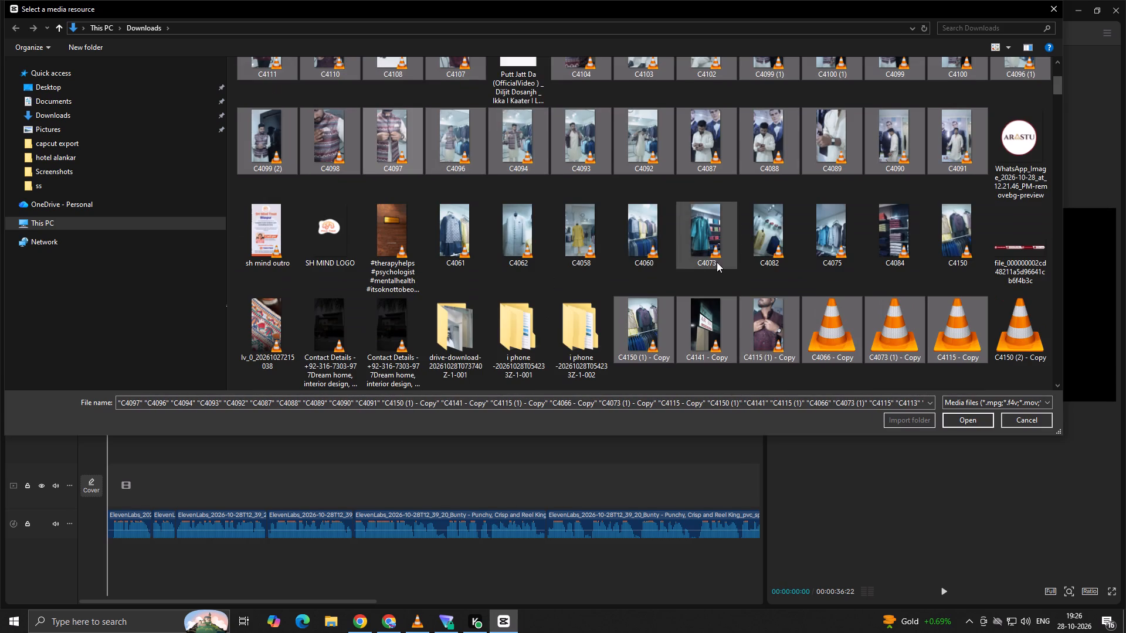
{"action": "left_click", "coordinate": [582, 247], "text": "ctrl"}
{"action": "left_click", "coordinate": [655, 237], "text": "ctrl"}
{"action": "left_click", "coordinate": [711, 236], "text": "ctrl"}
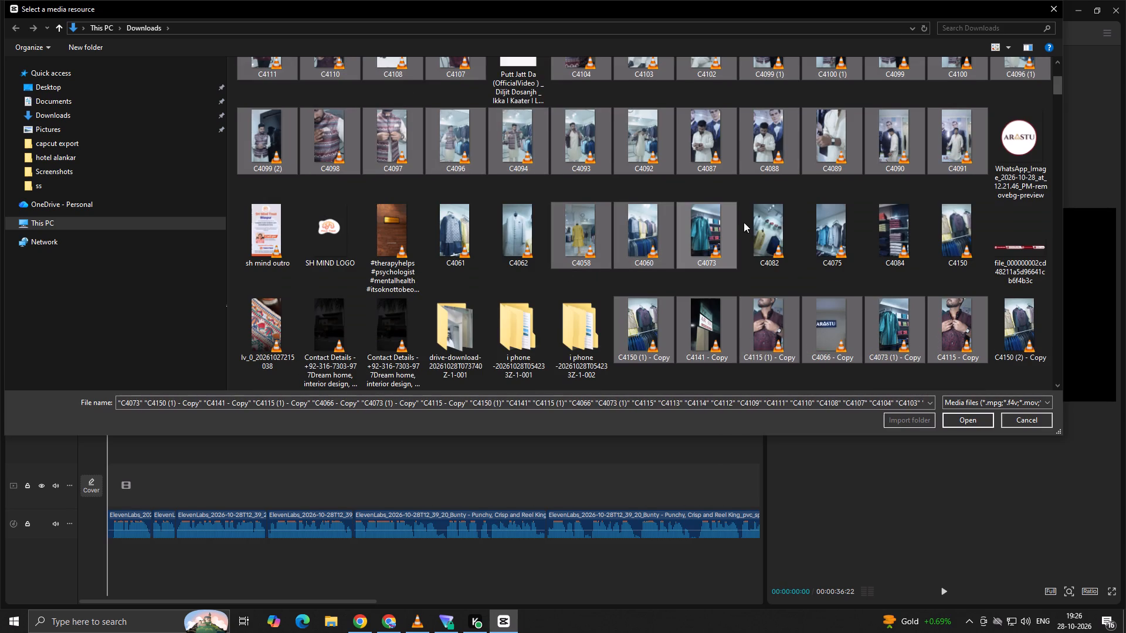
{"action": "left_click", "coordinate": [744, 222], "text": "ctrl"}
{"action": "left_click", "coordinate": [859, 219], "text": "ctrl"}
{"action": "left_click", "coordinate": [900, 215], "text": "ctrl"}
{"action": "left_click", "coordinate": [969, 225], "text": "ctrl"}
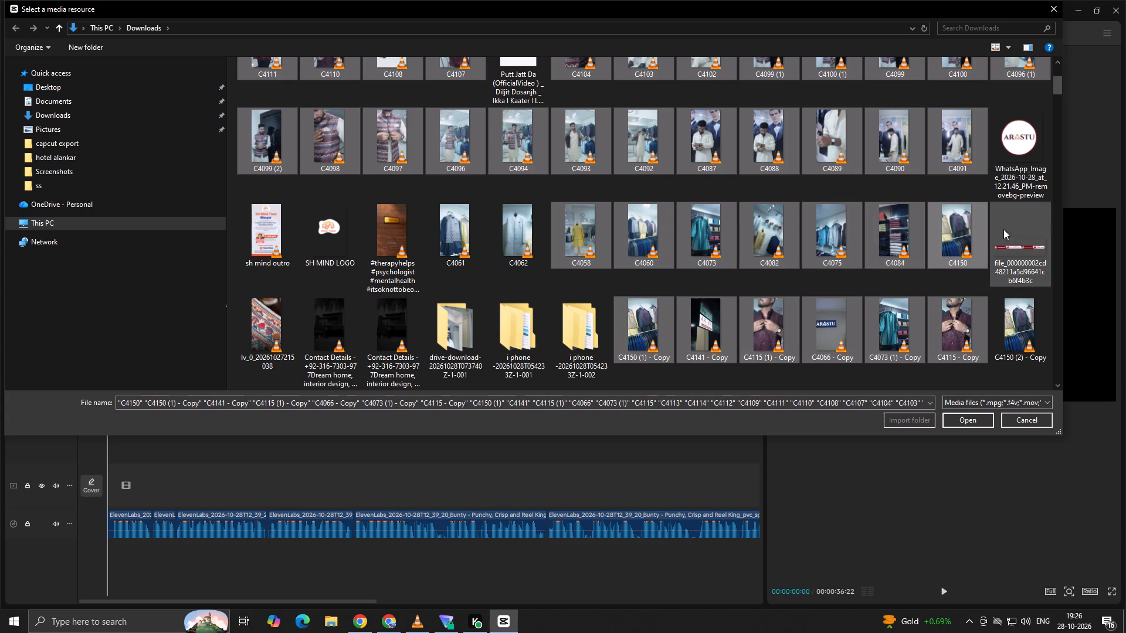
{"action": "left_click", "coordinate": [512, 234], "text": "ctrl"}
{"action": "left_click", "coordinate": [453, 240], "text": "ctrl"}
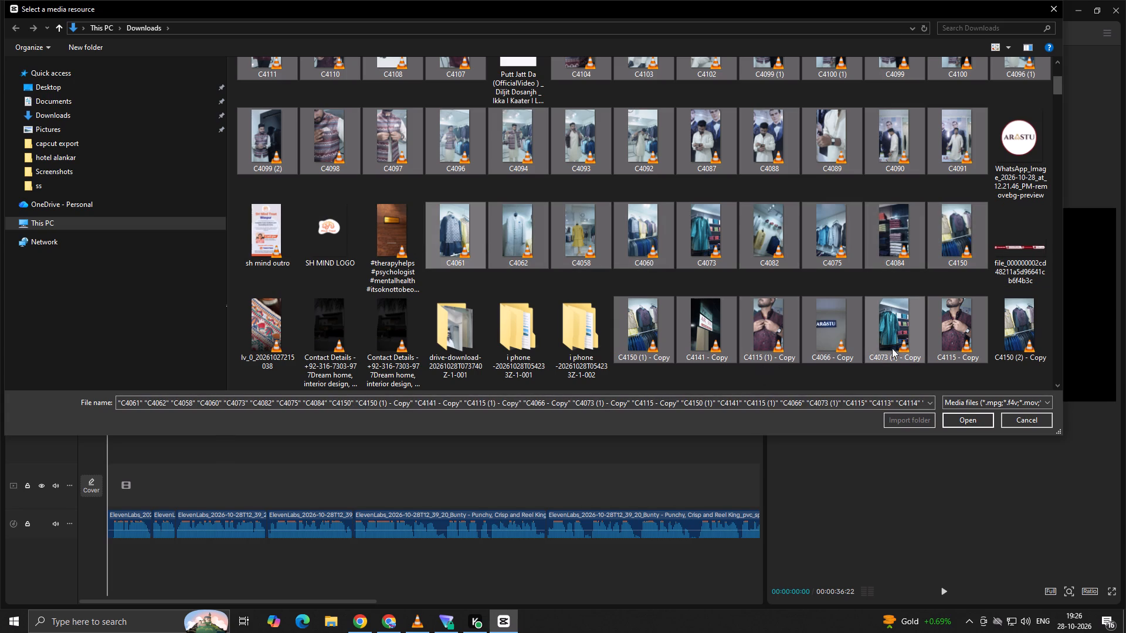
Add C4150 (2) - Copy, C4073 (2) - Copy and C4066 - Copy (2) to the selection and import all the selected clips.
{"action": "scroll", "coordinate": [964, 376], "scroll_direction": "down", "scroll_amount": 1}
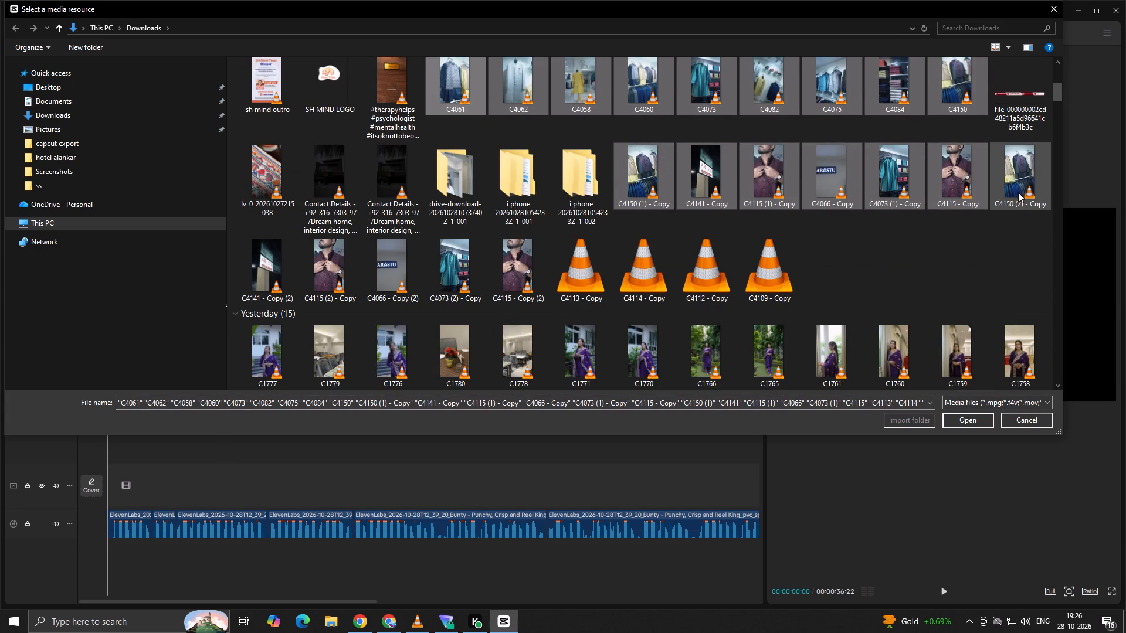
{"action": "left_click", "coordinate": [1018, 181], "text": "ctrl"}
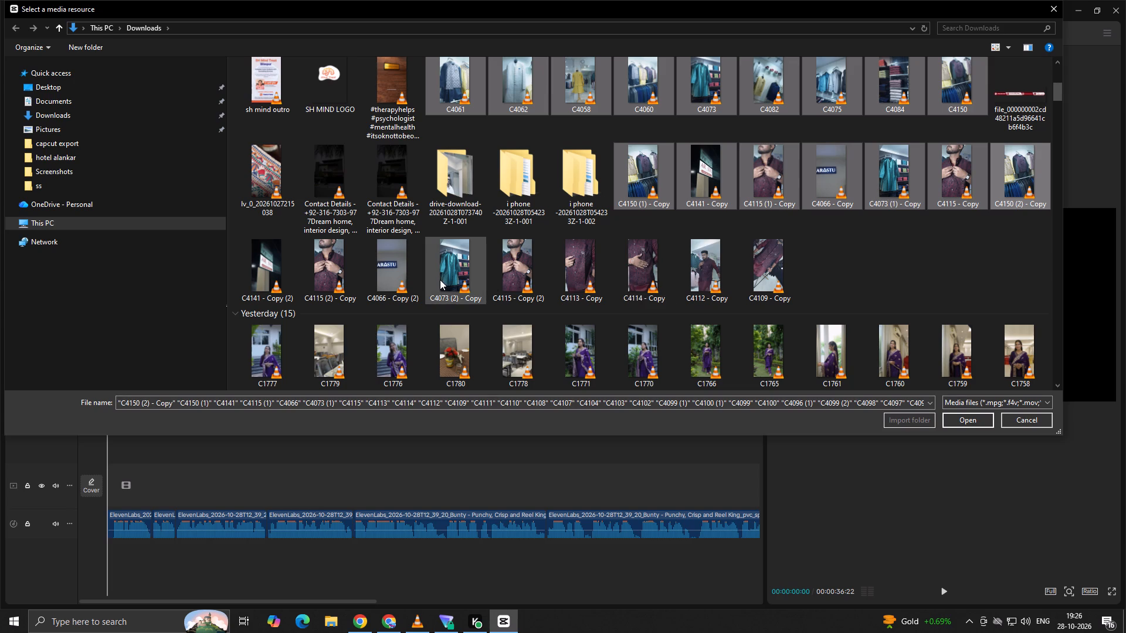
{"action": "left_click", "coordinate": [453, 275], "text": "ctrl"}
{"action": "left_click", "coordinate": [399, 278], "text": "ctrl"}
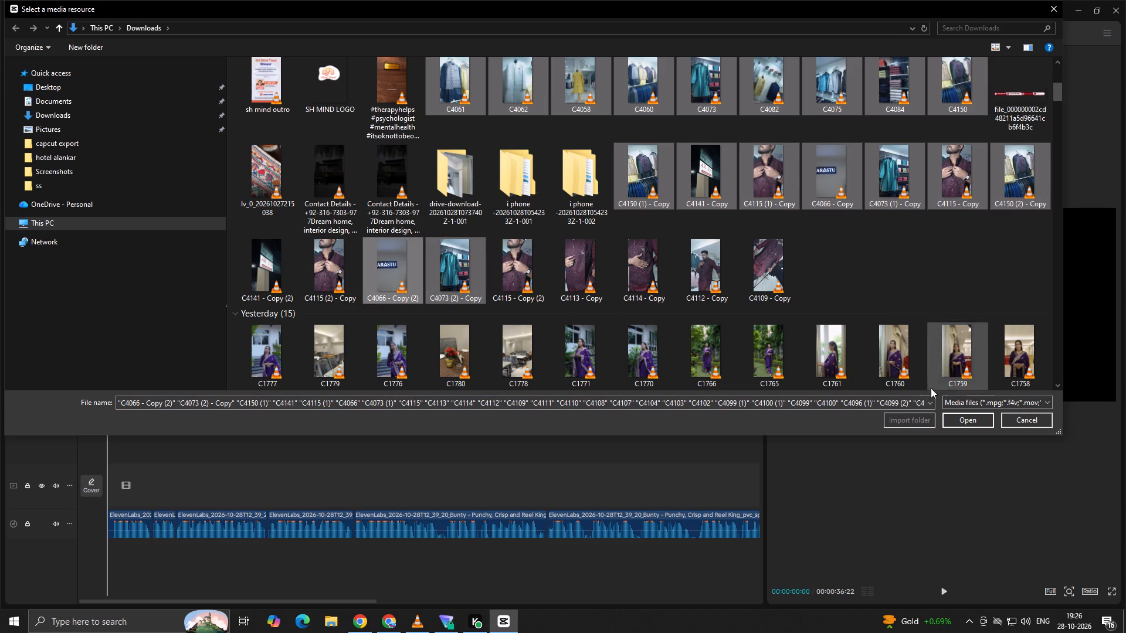
{"action": "left_click", "coordinate": [968, 423]}
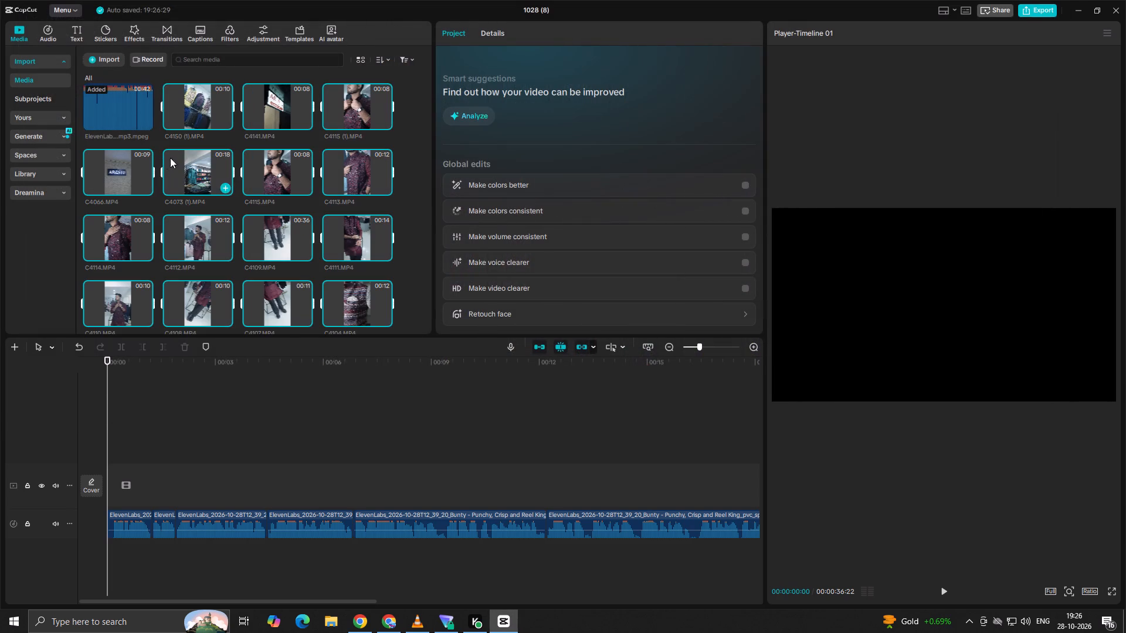
Listen to the opening of the voiceover from the start and look through the imported clips for matching footage.
{"action": "left_click", "coordinate": [272, 430]}
{"action": "left_click", "coordinate": [204, 424]}
{"action": "left_click_drag", "start_coordinate": [204, 424], "coordinate": [0, 440]}
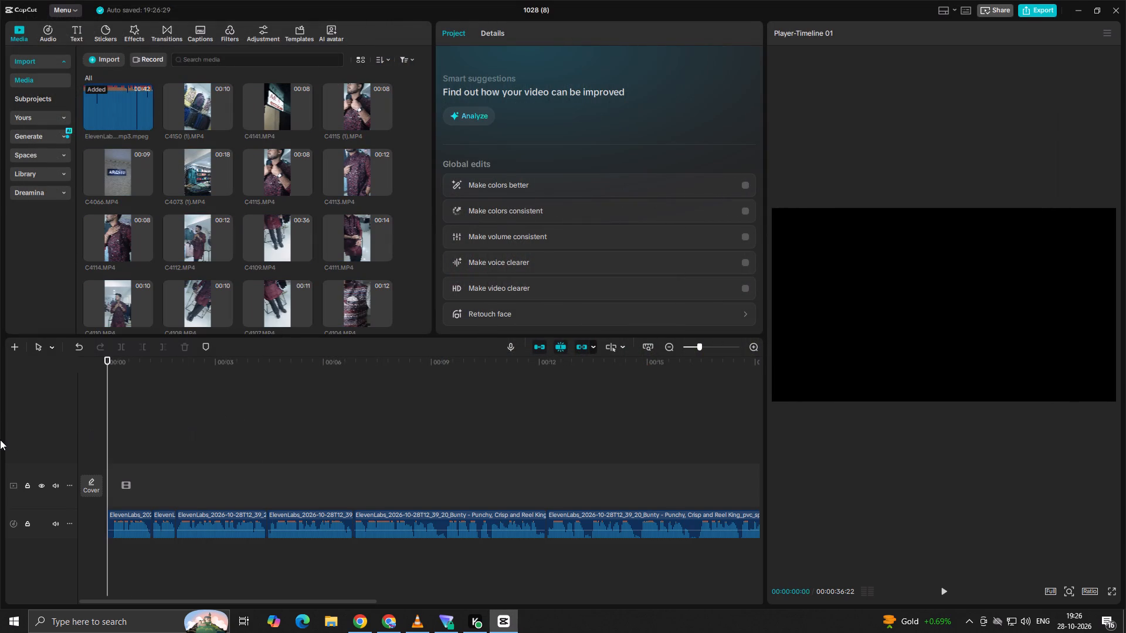
{"action": "key", "text": "space"}
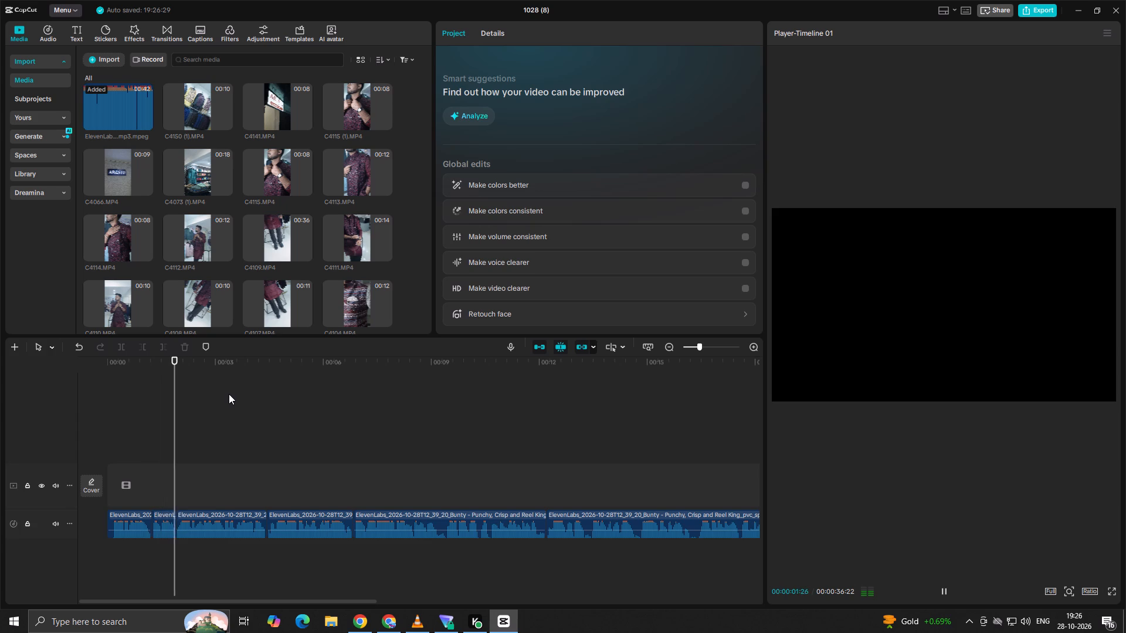
{"action": "left_click", "coordinate": [174, 457]}
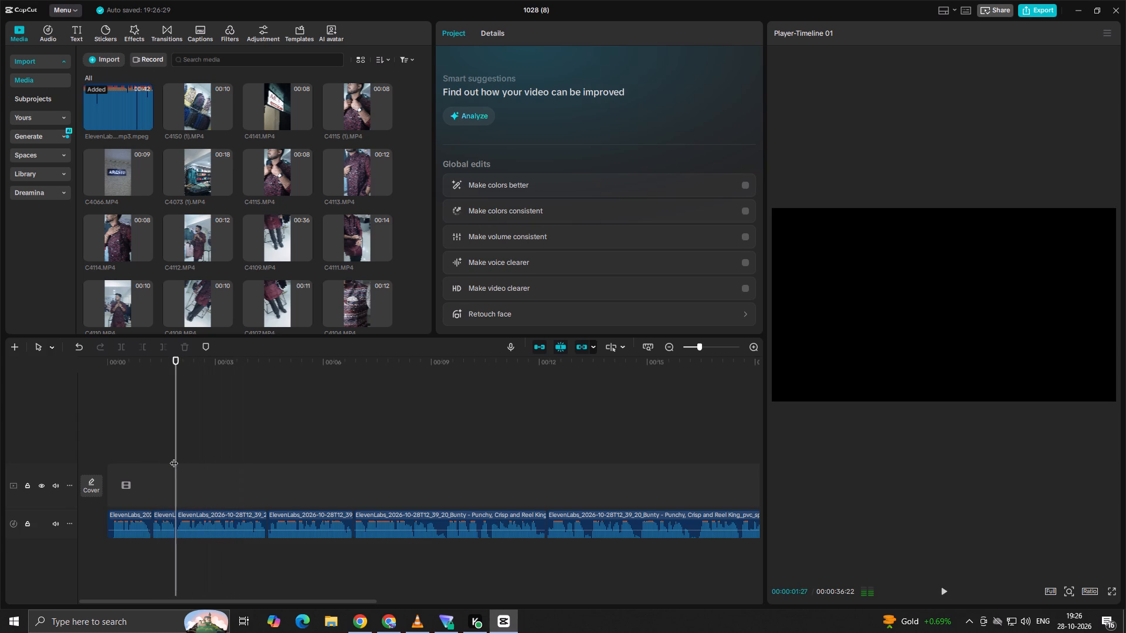
{"action": "left_click_drag", "start_coordinate": [174, 457], "coordinate": [8, 475]}
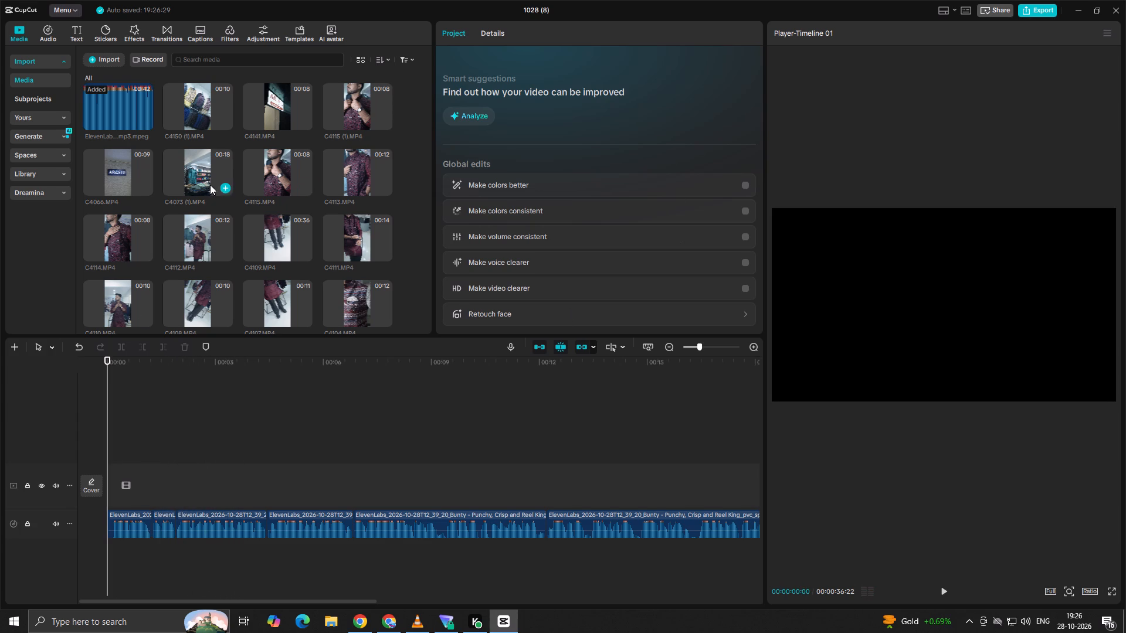
{"action": "key", "text": "space"}
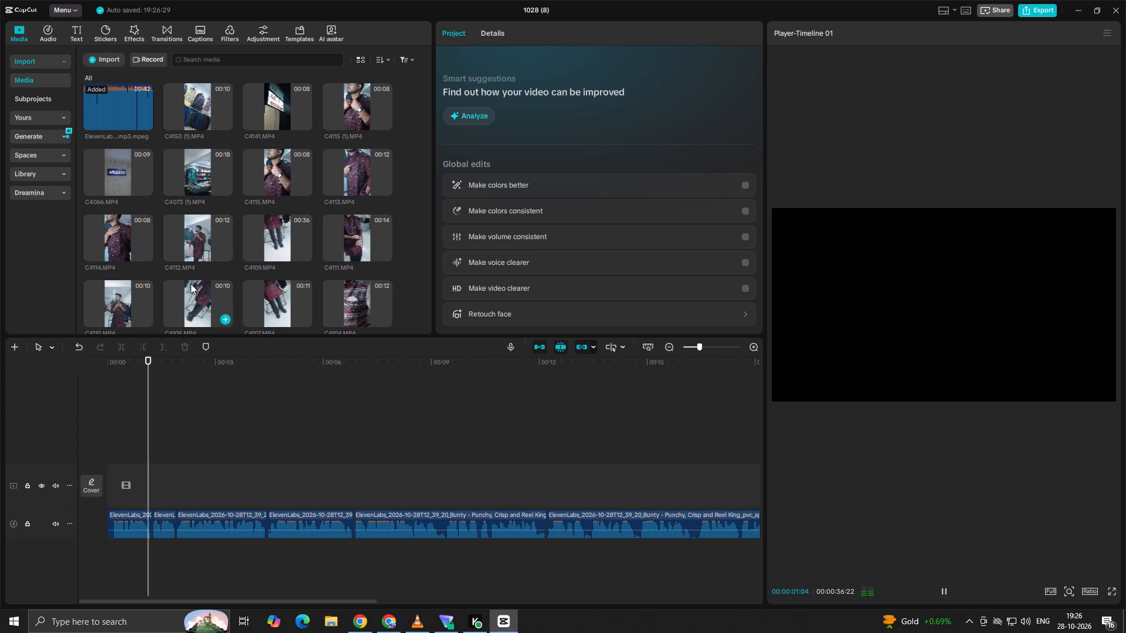
{"action": "scroll", "coordinate": [222, 180], "scroll_direction": "up", "scroll_amount": 1}
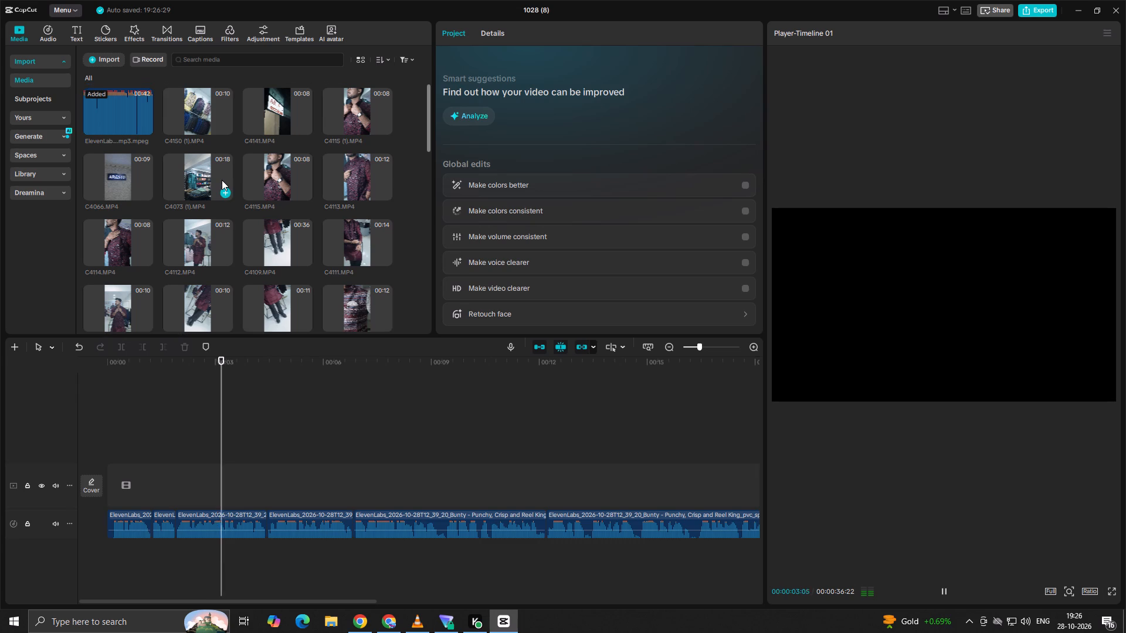
{"action": "scroll", "coordinate": [222, 180], "scroll_direction": "up", "scroll_amount": 1}
{"action": "scroll", "coordinate": [164, 199], "scroll_direction": "down", "scroll_amount": 3}
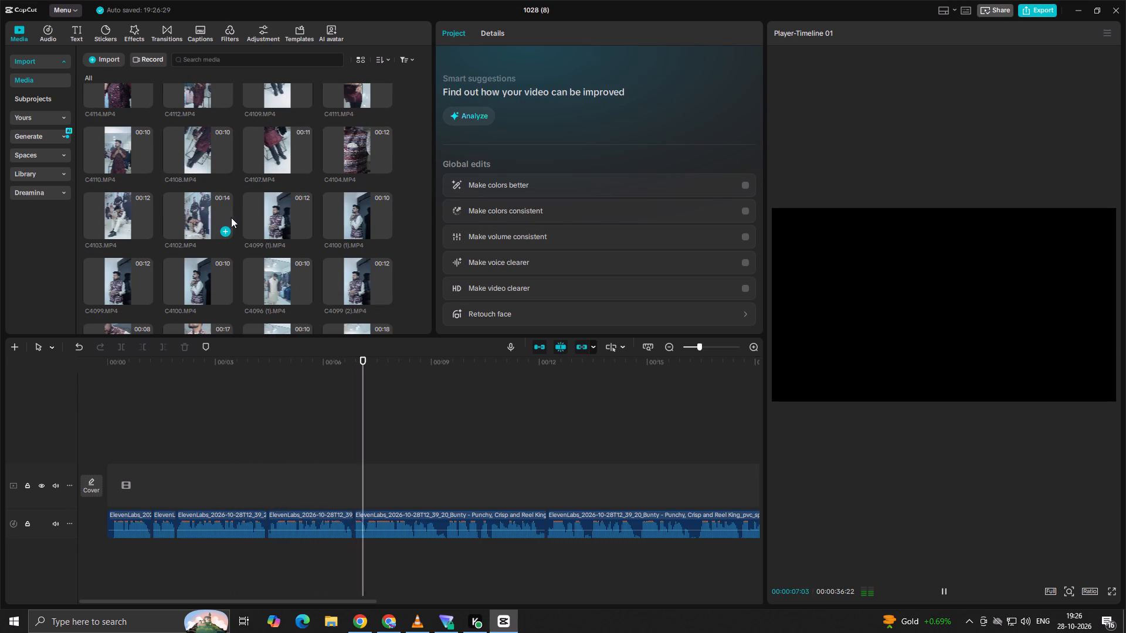
{"action": "scroll", "coordinate": [240, 227], "scroll_direction": "up", "scroll_amount": 5}
{"action": "scroll", "coordinate": [212, 212], "scroll_direction": "down", "scroll_amount": 9}
{"action": "key", "text": "space"}
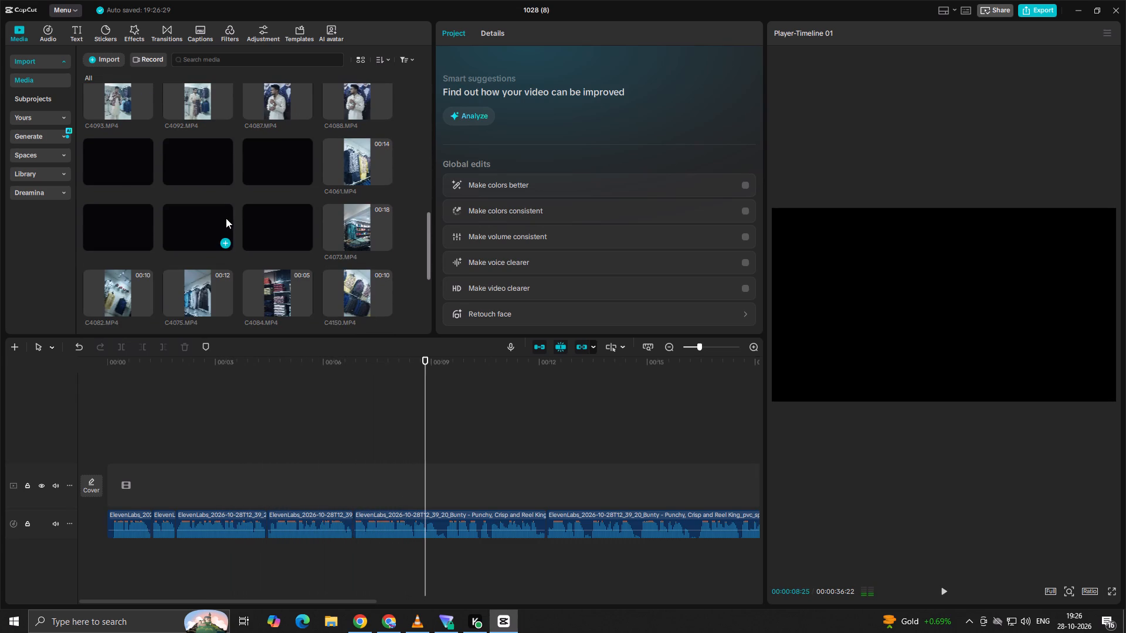
{"action": "scroll", "coordinate": [250, 227], "scroll_direction": "down", "scroll_amount": 6}
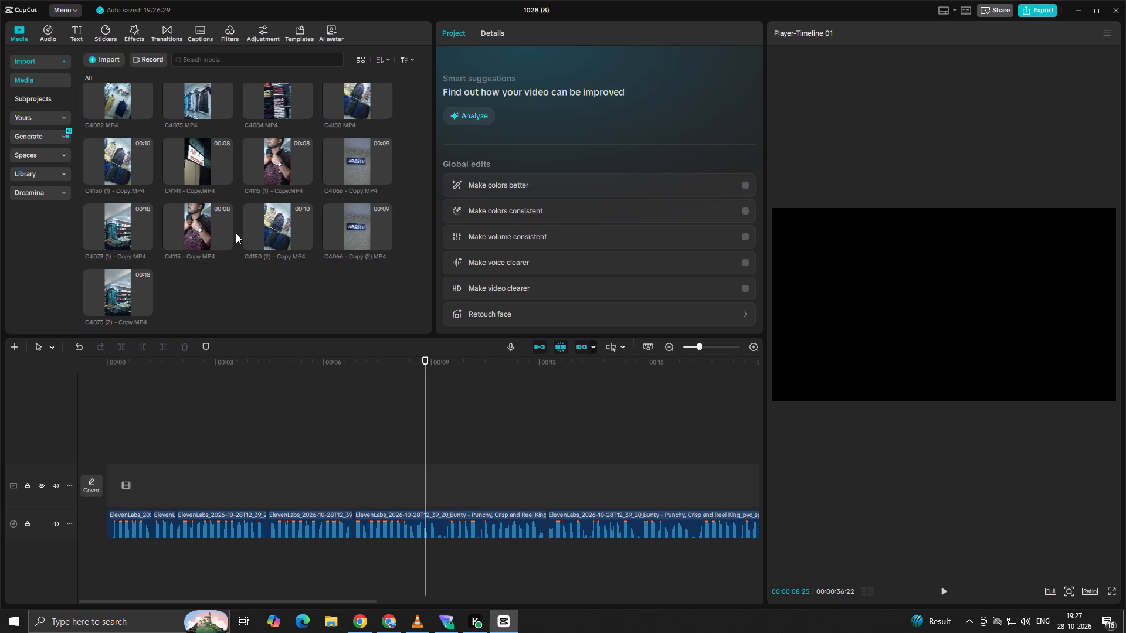
{"action": "left_click", "coordinate": [149, 415]}
{"action": "left_click_drag", "start_coordinate": [150, 415], "coordinate": [0, 468]}
{"action": "key", "text": "space"}
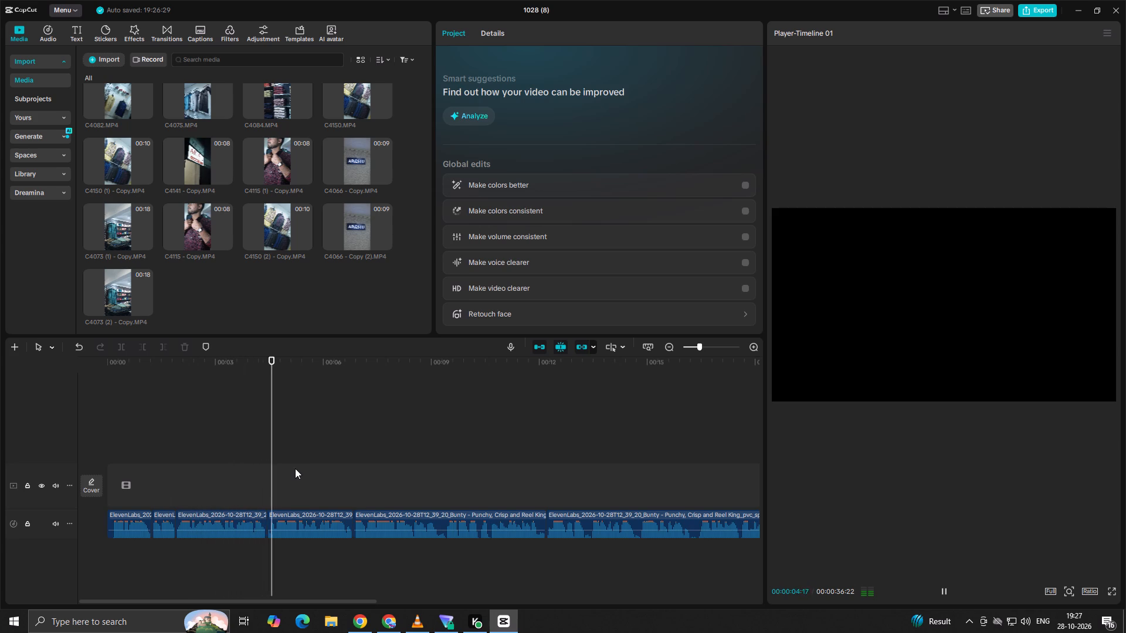
{"action": "key", "text": "space"}
Place the clip C4150 (1) - Copy at the start of the main video track and play the opening.
{"action": "left_click", "coordinate": [119, 154]}
{"action": "left_click_drag", "start_coordinate": [119, 154], "coordinate": [154, 393]}
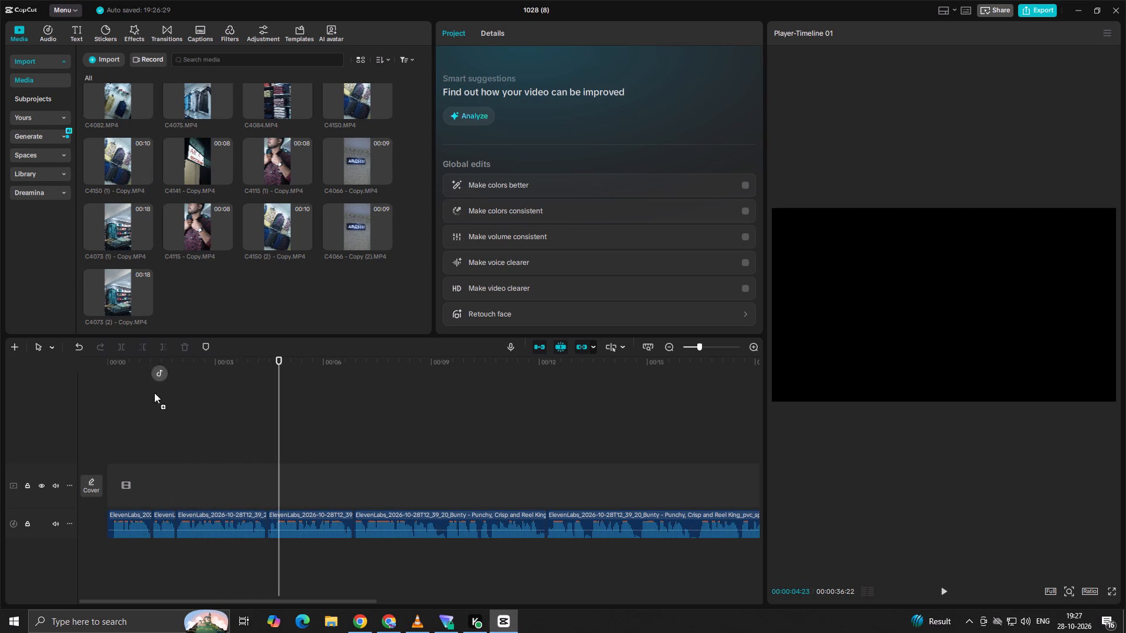
{"action": "left_click_drag", "start_coordinate": [154, 393], "coordinate": [113, 496]}
{"action": "left_click", "coordinate": [152, 438]}
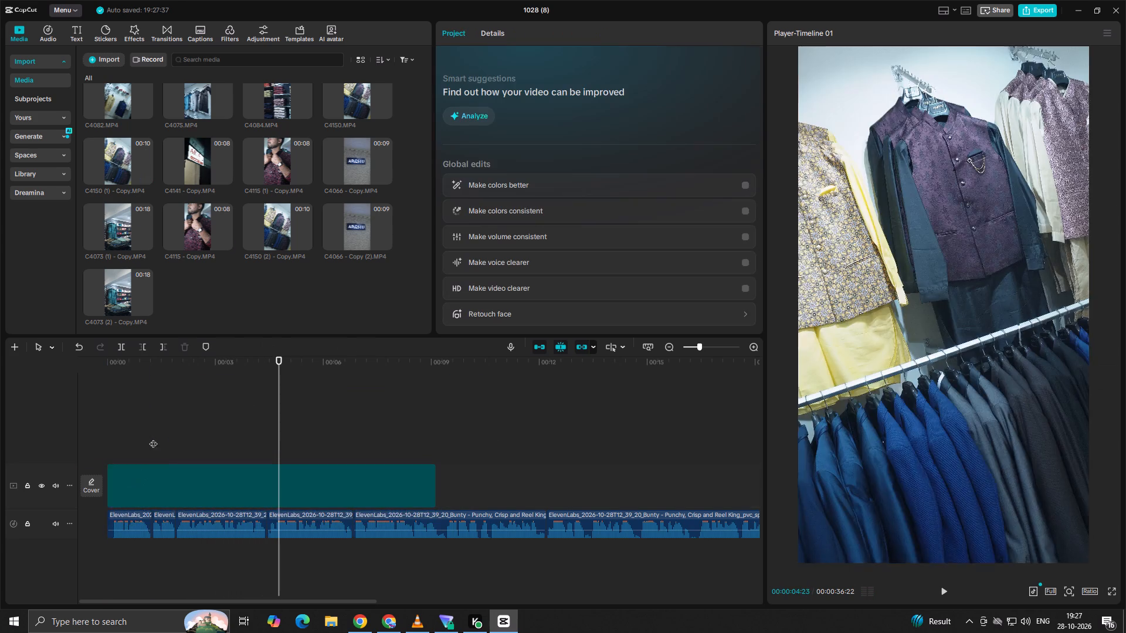
{"action": "left_click_drag", "start_coordinate": [153, 438], "coordinate": [0, 466]}
{"action": "key", "text": "space"}
{"action": "key", "text": "space"}
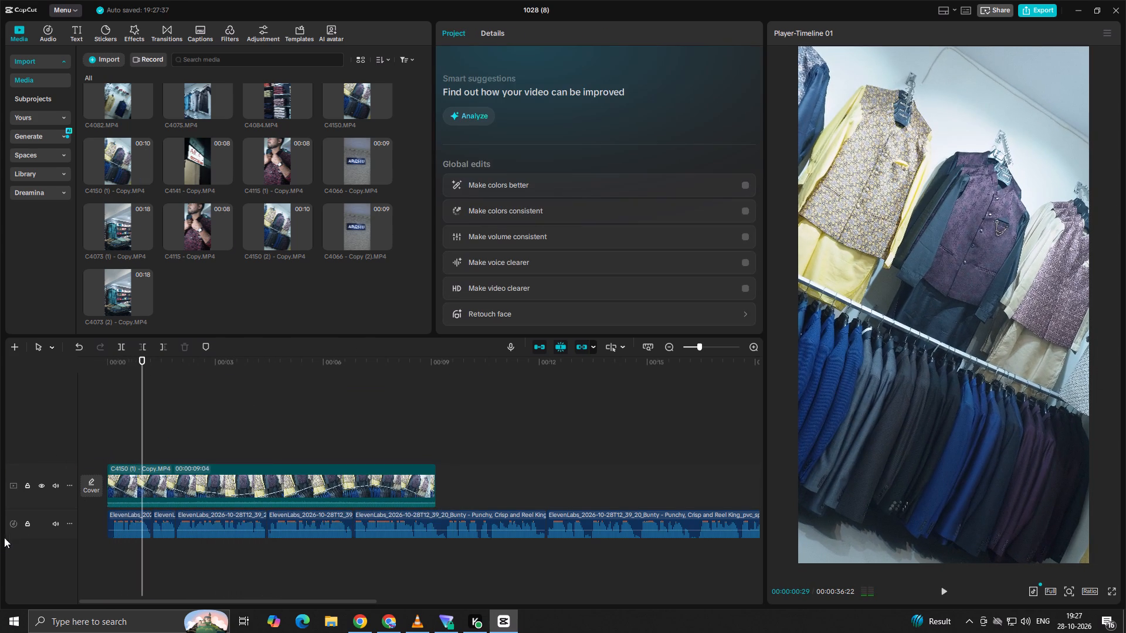
Mute the main video track and play the opening again from the start.
{"action": "left_click", "coordinate": [57, 487]}
{"action": "left_click", "coordinate": [138, 440]}
{"action": "left_click_drag", "start_coordinate": [138, 440], "coordinate": [29, 465]}
{"action": "key", "text": "space"}
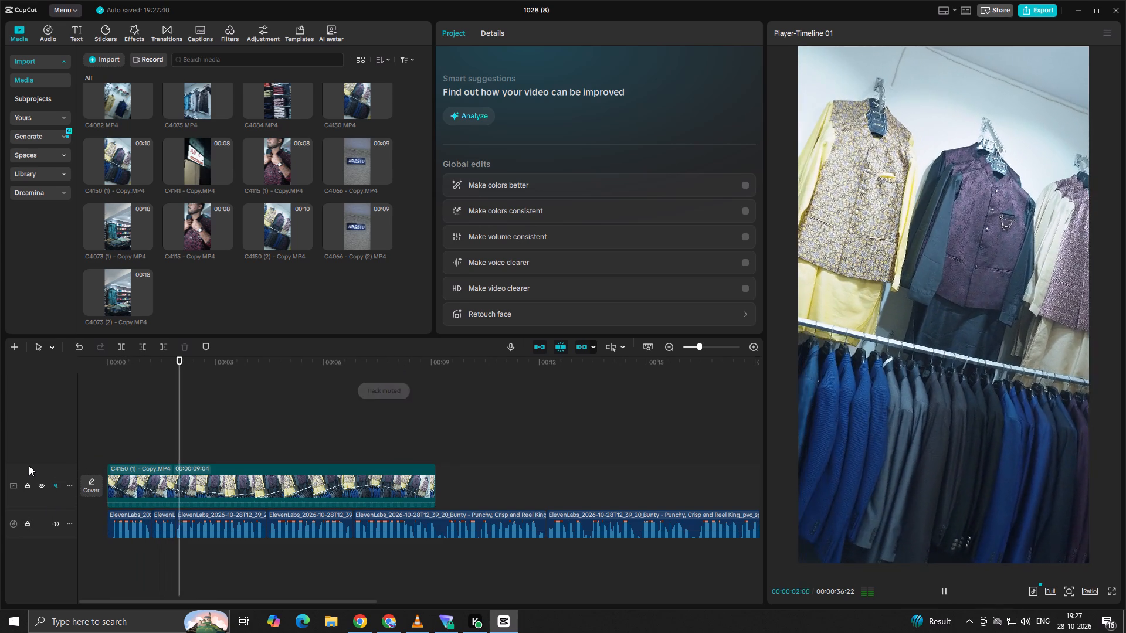
{"action": "key", "text": "space"}
Move the C4150 (1) - Copy clip to a new track above, starting at the fourth voiceover segment, and mute that track.
{"action": "left_click_drag", "start_coordinate": [192, 474], "coordinate": [339, 477]}
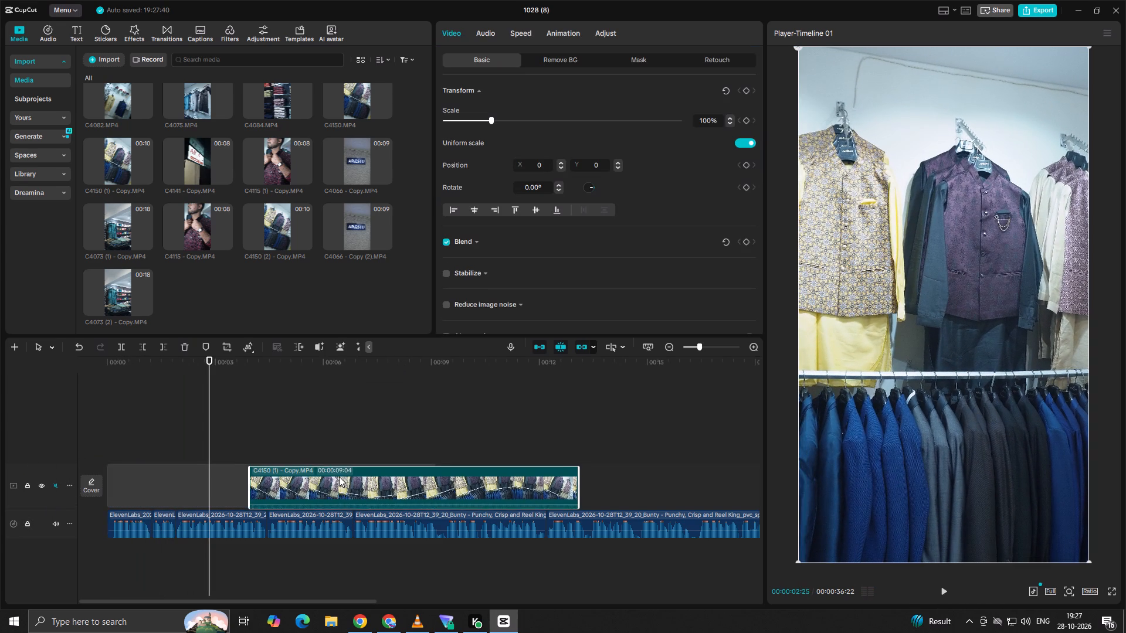
{"action": "left_click_drag", "start_coordinate": [339, 477], "coordinate": [356, 428]}
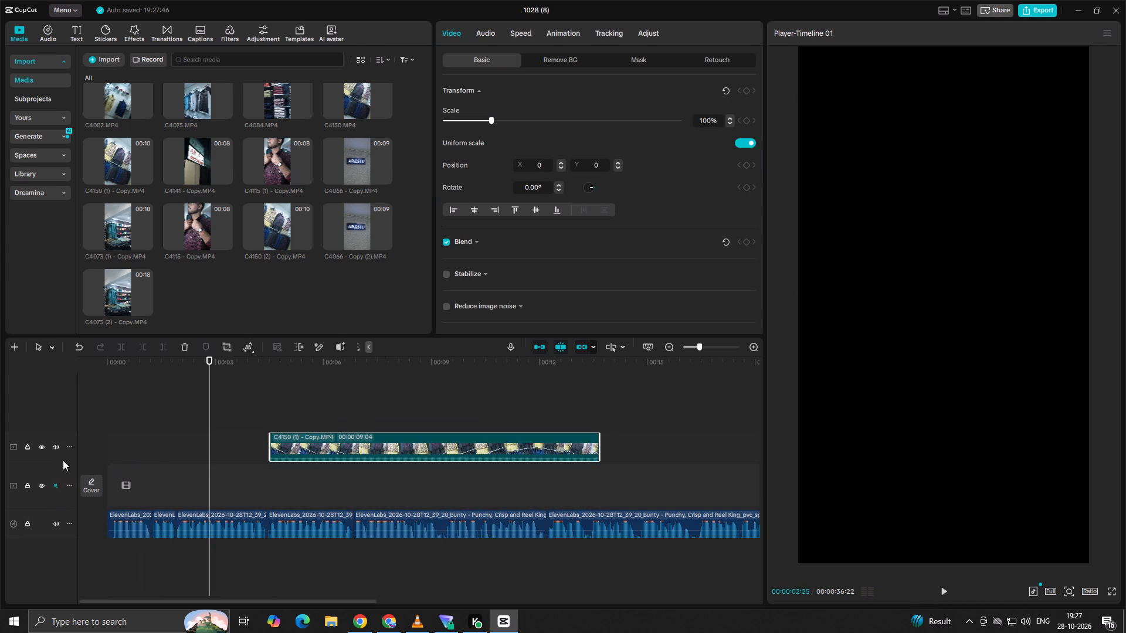
{"action": "left_click", "coordinate": [55, 448]}
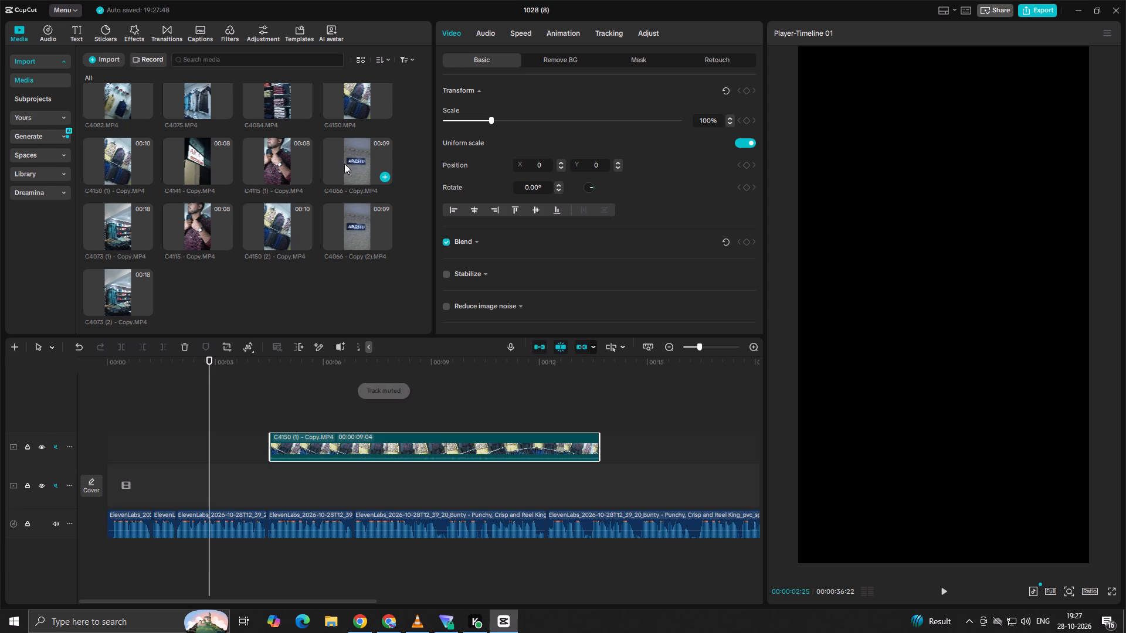
Preview the imported clips C4066 - Copy, C4084, C4087 and C4150 (1) to find a shot for the opening.
{"action": "left_click", "coordinate": [359, 164]}
{"action": "key", "text": "space"}
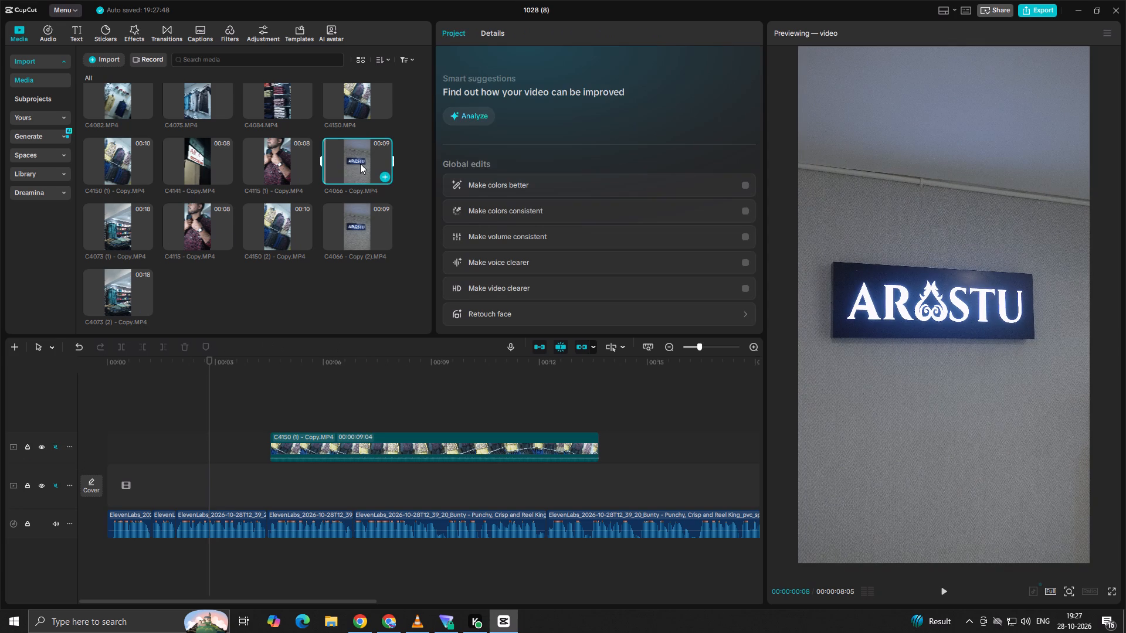
{"action": "scroll", "coordinate": [299, 169], "scroll_direction": "up", "scroll_amount": 1}
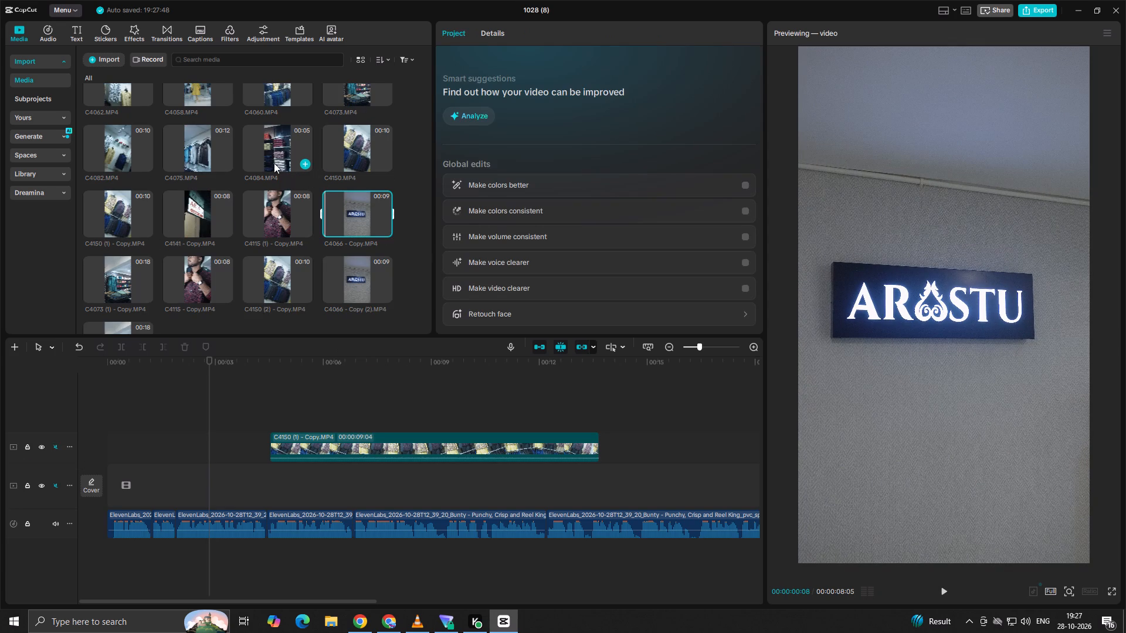
{"action": "left_click", "coordinate": [273, 159]}
{"action": "key", "text": "space"}
{"action": "scroll", "coordinate": [272, 161], "scroll_direction": "up", "scroll_amount": 6}
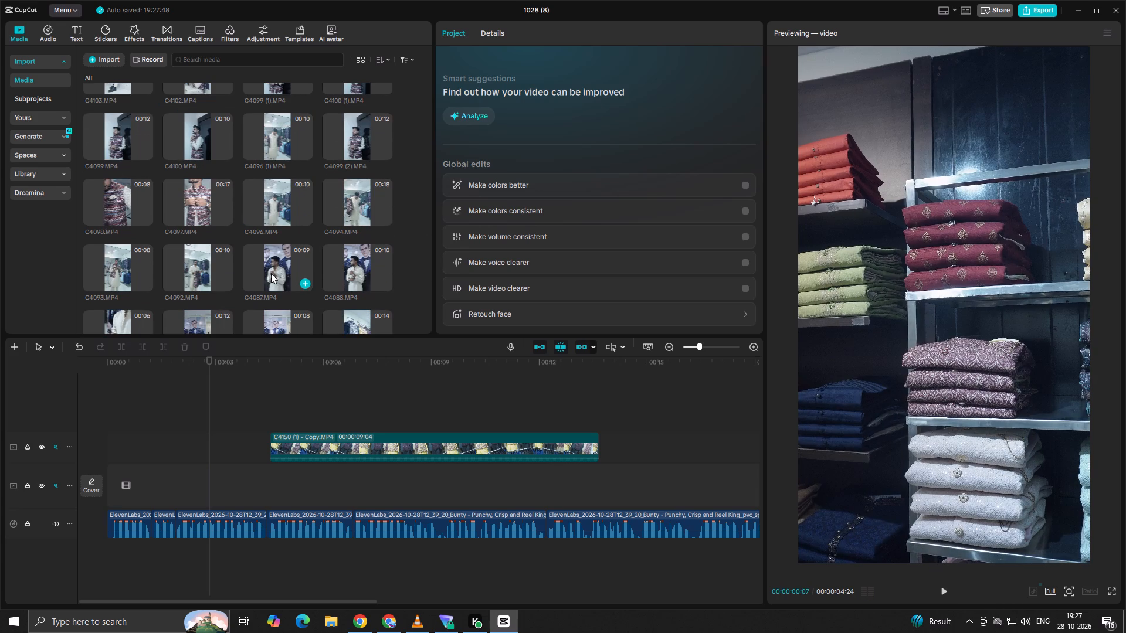
{"action": "left_click", "coordinate": [272, 273]}
{"action": "key", "text": "space"}
{"action": "scroll", "coordinate": [272, 273], "scroll_direction": "up", "scroll_amount": 3}
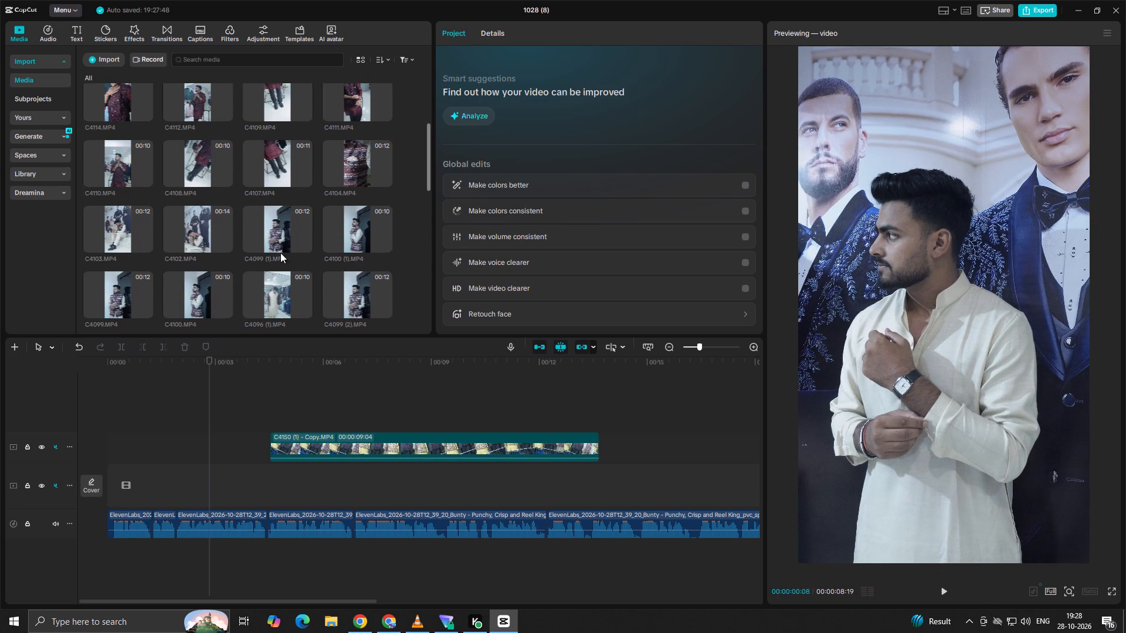
{"action": "scroll", "coordinate": [277, 224], "scroll_direction": "up", "scroll_amount": 7}
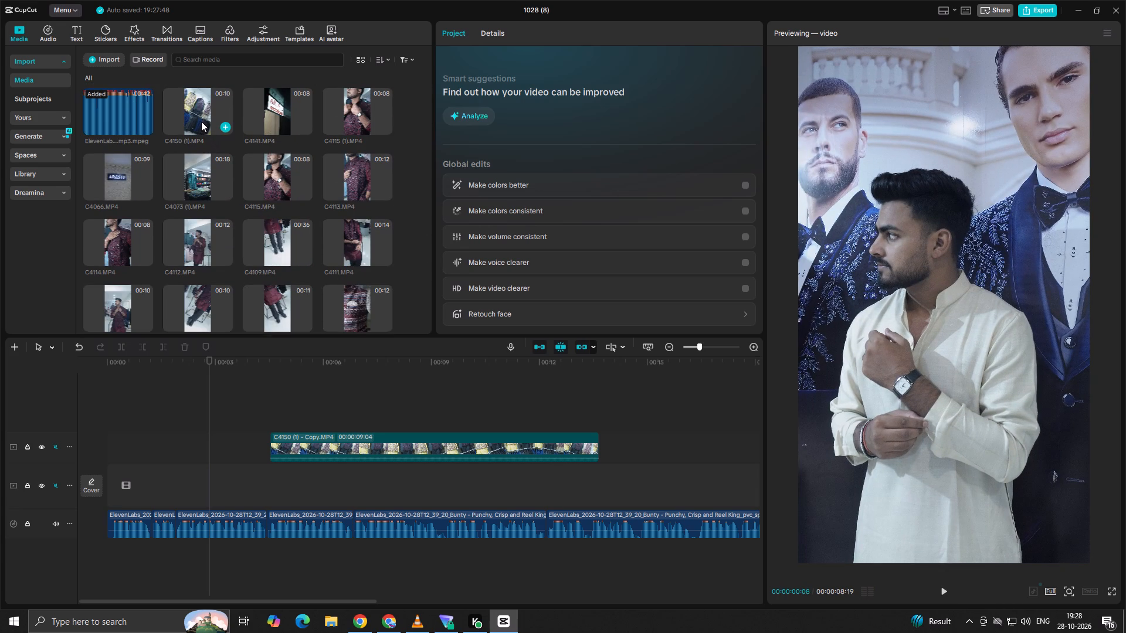
{"action": "left_click", "coordinate": [201, 121]}
{"action": "key", "text": "space"}
Preview the C4141 storefront sign clip and place it at the start of the main video track.
{"action": "left_click", "coordinate": [270, 130]}
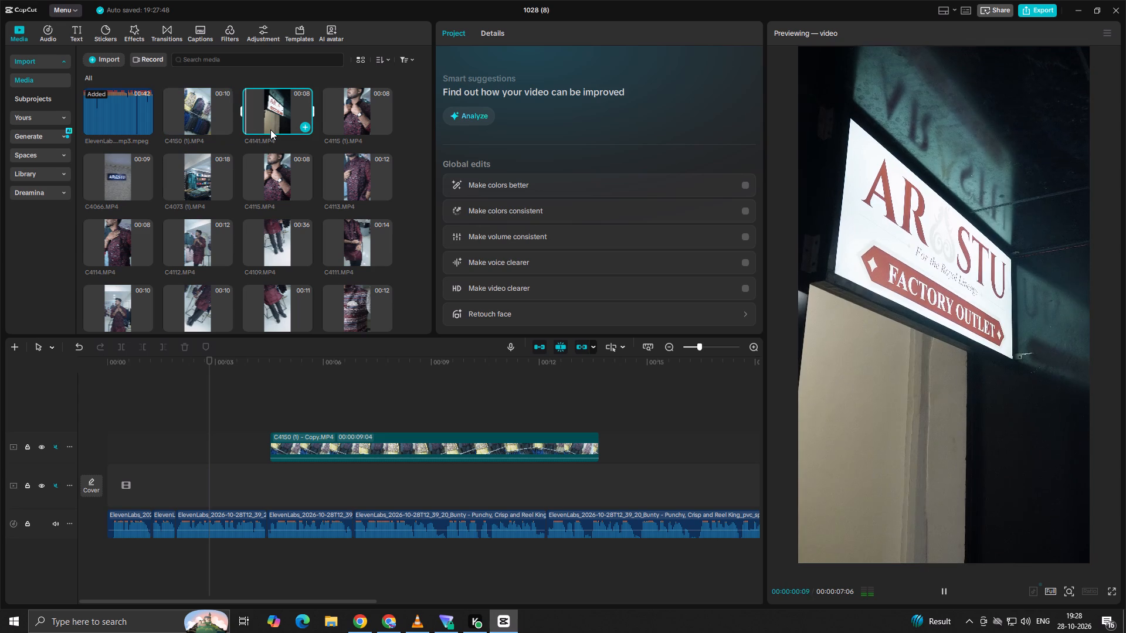
{"action": "key", "text": "space"}
{"action": "left_click_drag", "start_coordinate": [270, 130], "coordinate": [264, 194]}
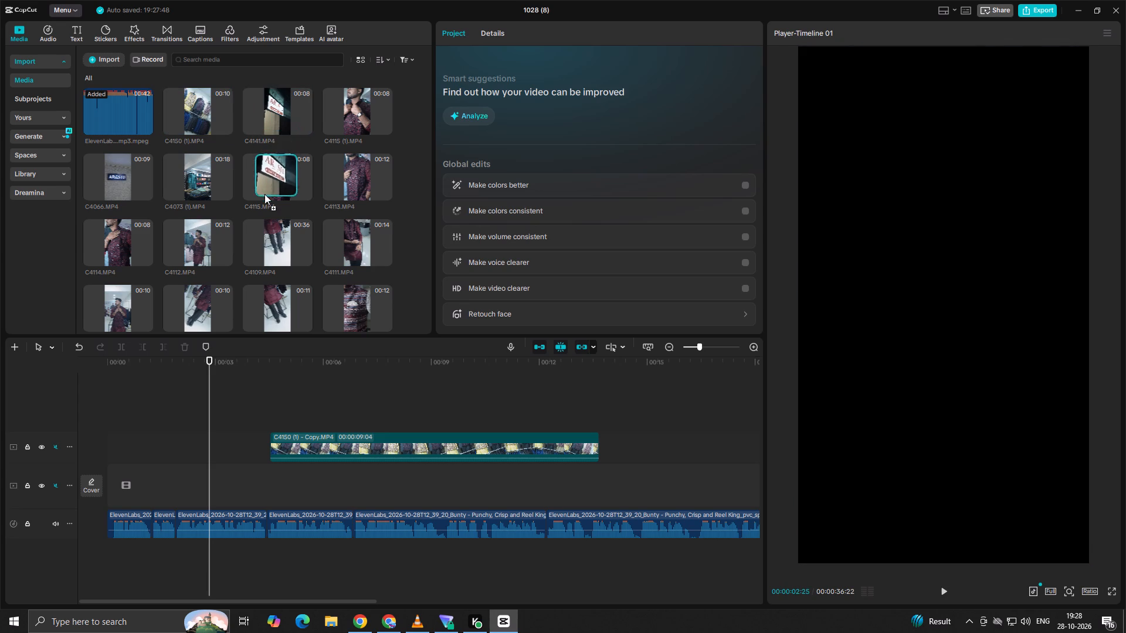
{"action": "left_click_drag", "start_coordinate": [264, 194], "coordinate": [110, 499]}
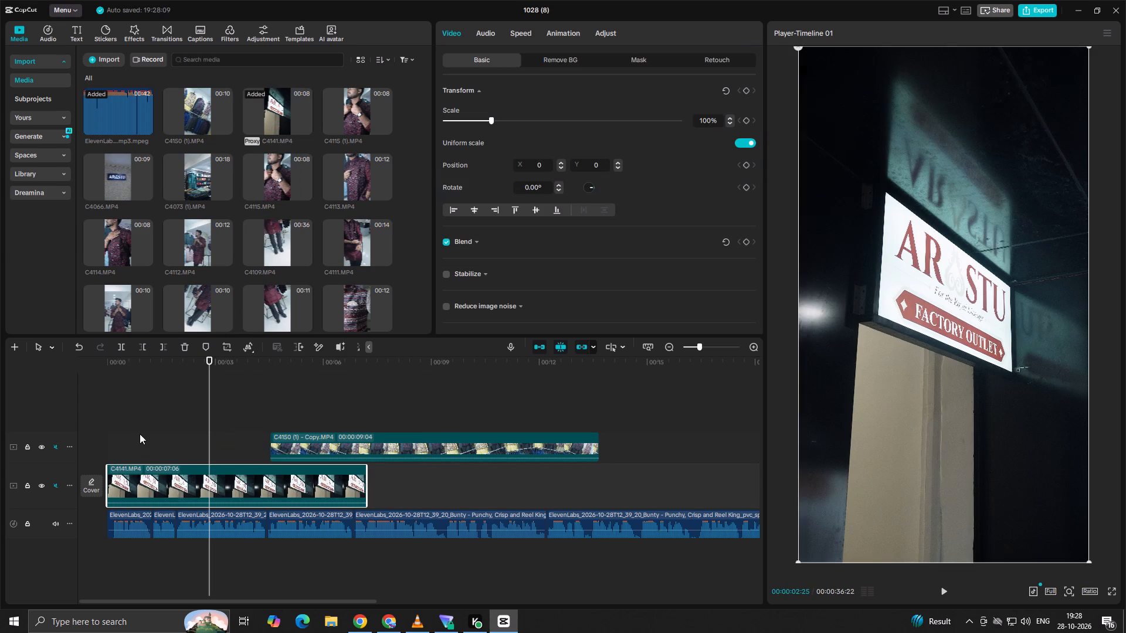
Play the opening from the start and trim the beginning of the C4141 clip up to 00:00:01:20.
{"action": "left_click", "coordinate": [155, 431]}
{"action": "left_click_drag", "start_coordinate": [157, 431], "coordinate": [0, 465]}
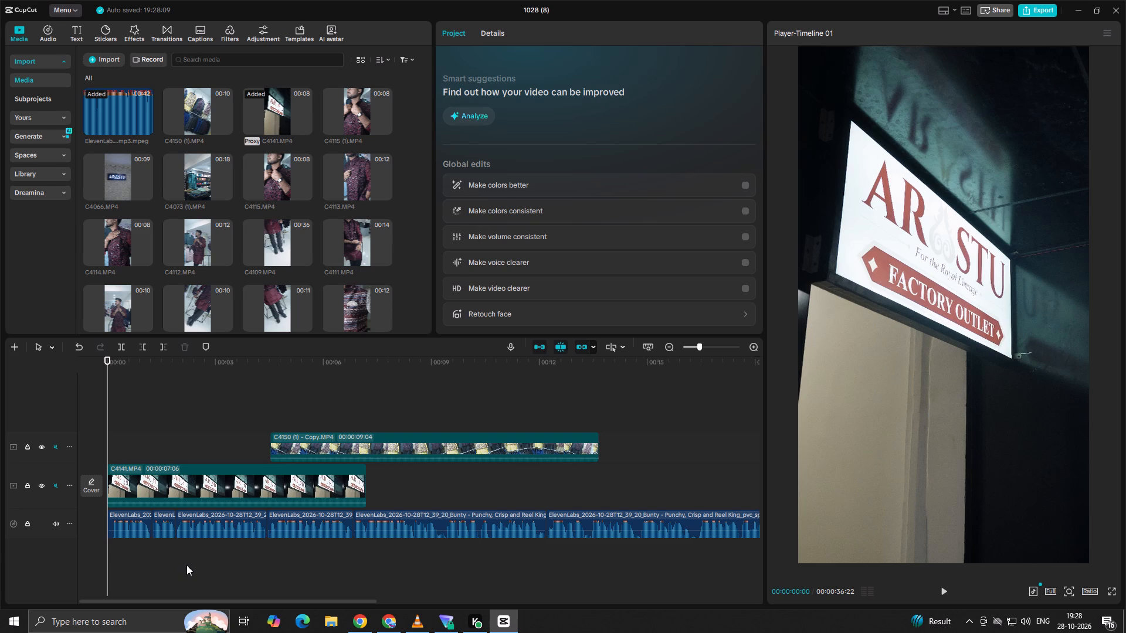
{"action": "key", "text": "space"}
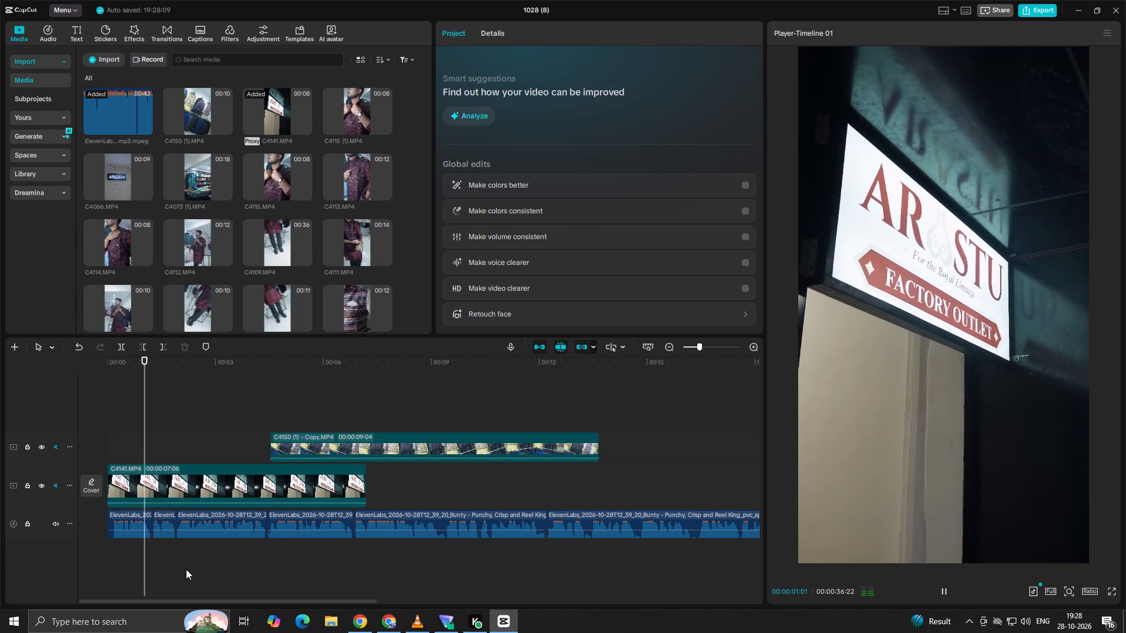
{"action": "key", "text": "space"}
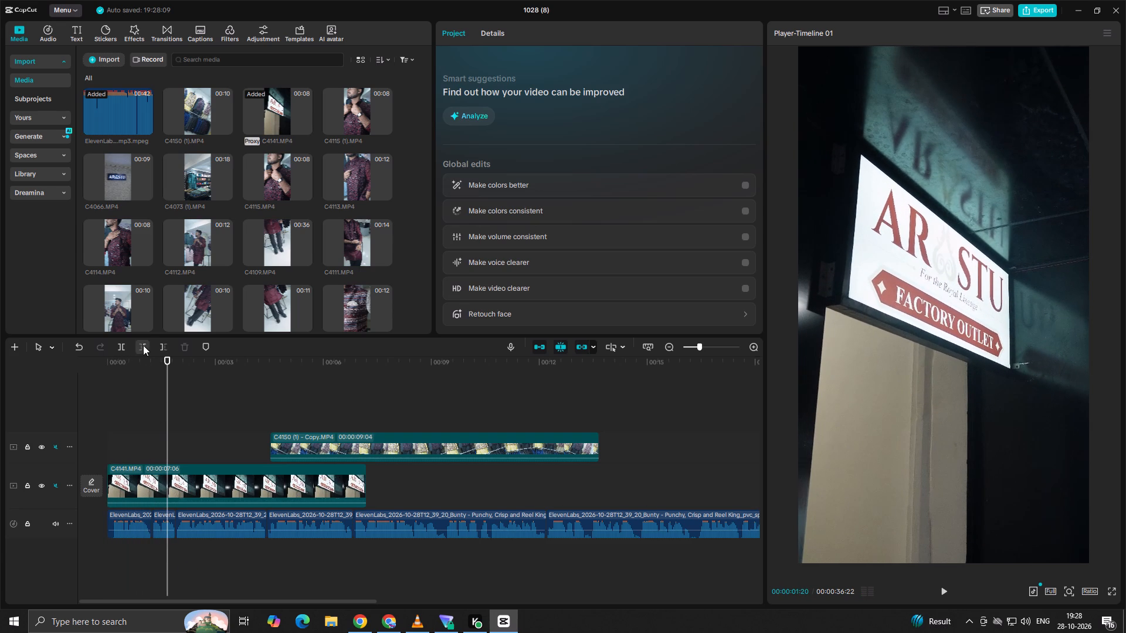
{"action": "left_click", "coordinate": [143, 345]}
Replay the opening from the start through the end of the C4141 clip to check the footage against the voiceover.
{"action": "key", "text": "space"}
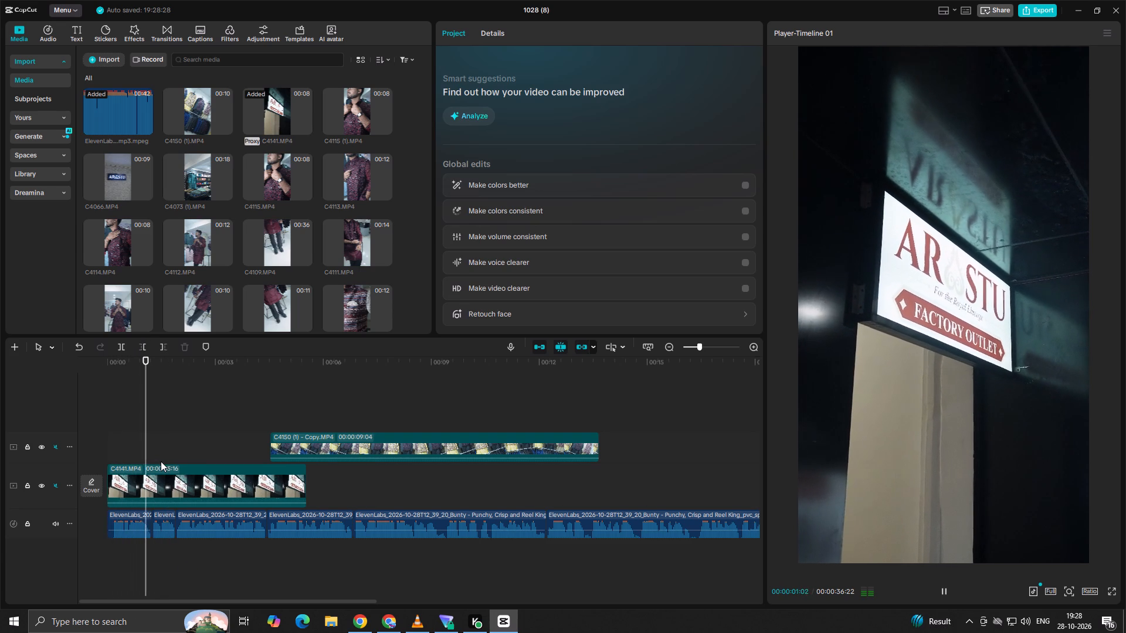
{"action": "key", "text": "space"}
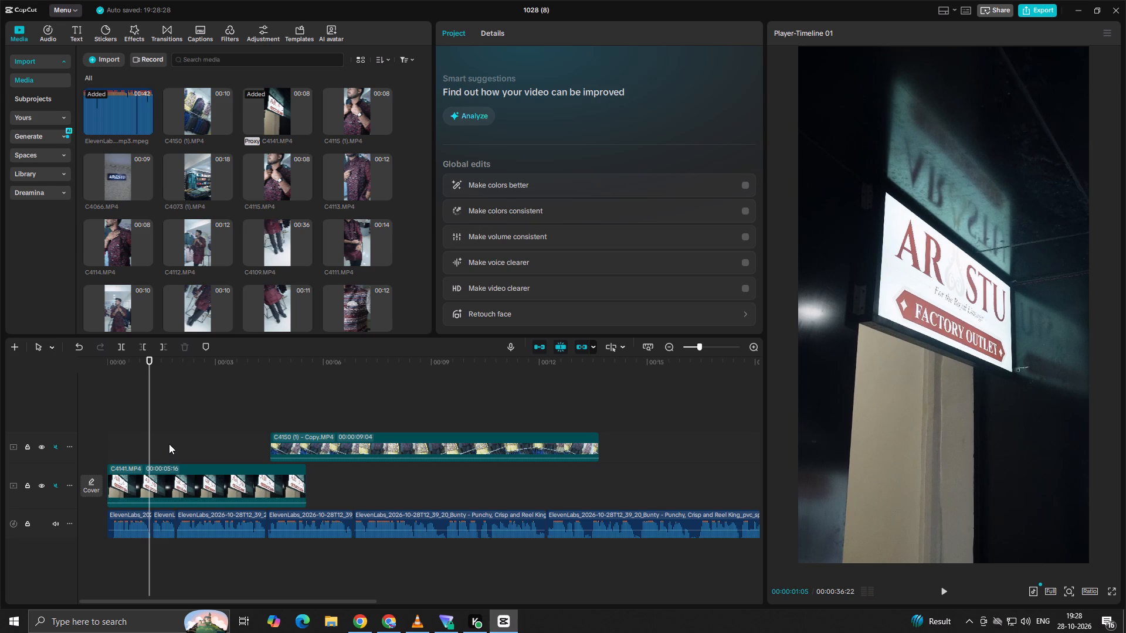
{"action": "left_click_drag", "start_coordinate": [169, 444], "coordinate": [53, 464]}
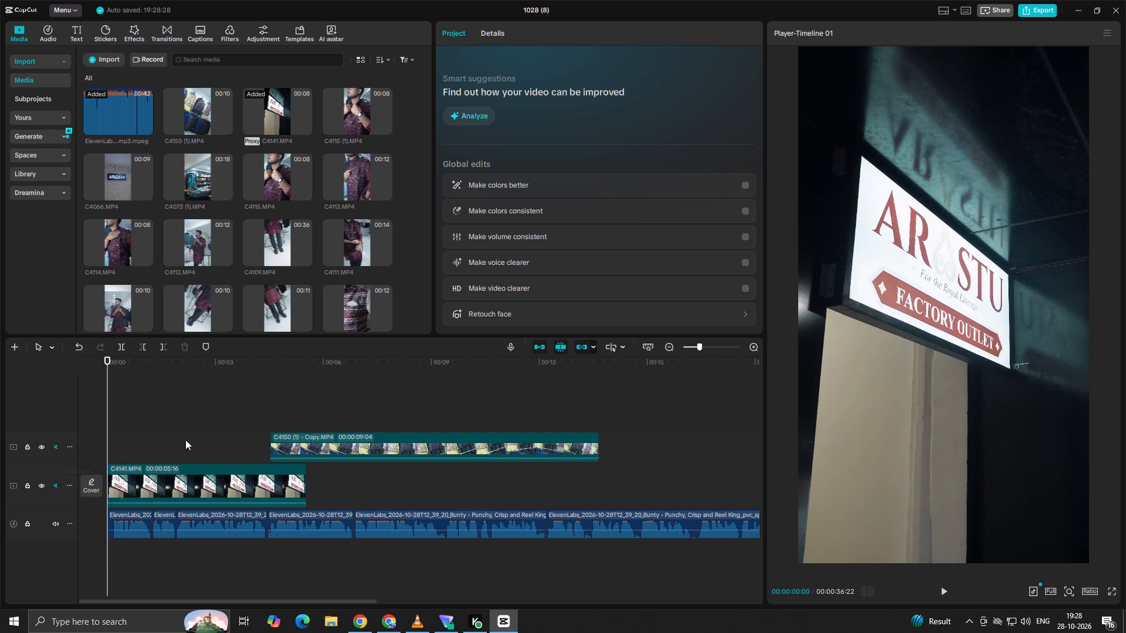
{"action": "scroll", "coordinate": [204, 434], "scroll_direction": "down", "scroll_amount": 4, "text": "ctrl"}
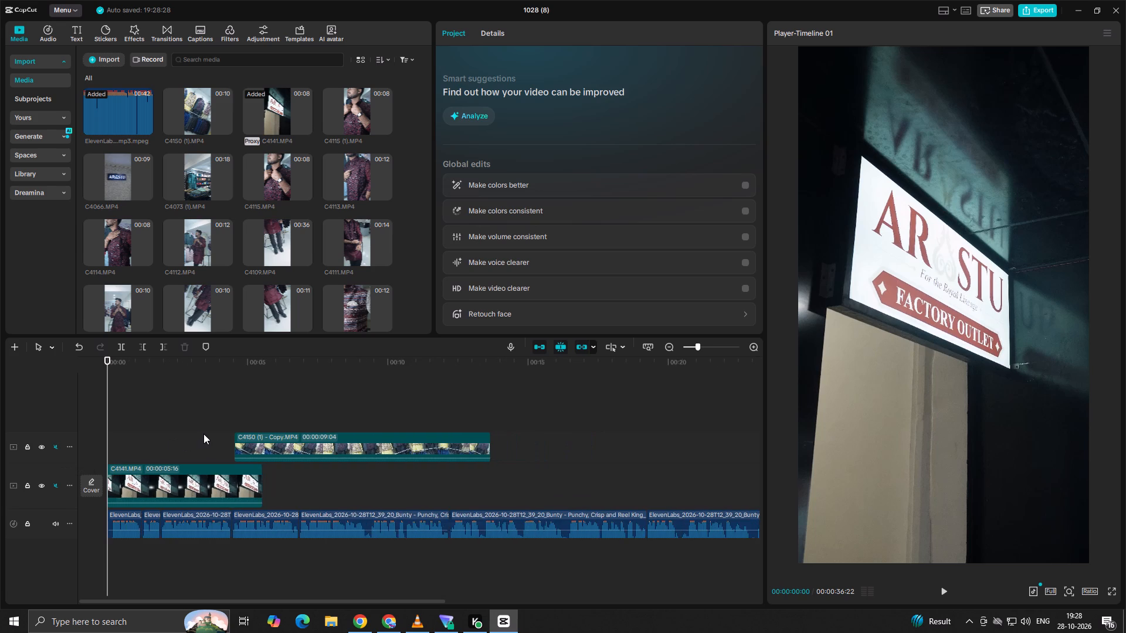
{"action": "scroll", "coordinate": [204, 434], "scroll_direction": "down", "scroll_amount": 3, "text": "ctrl"}
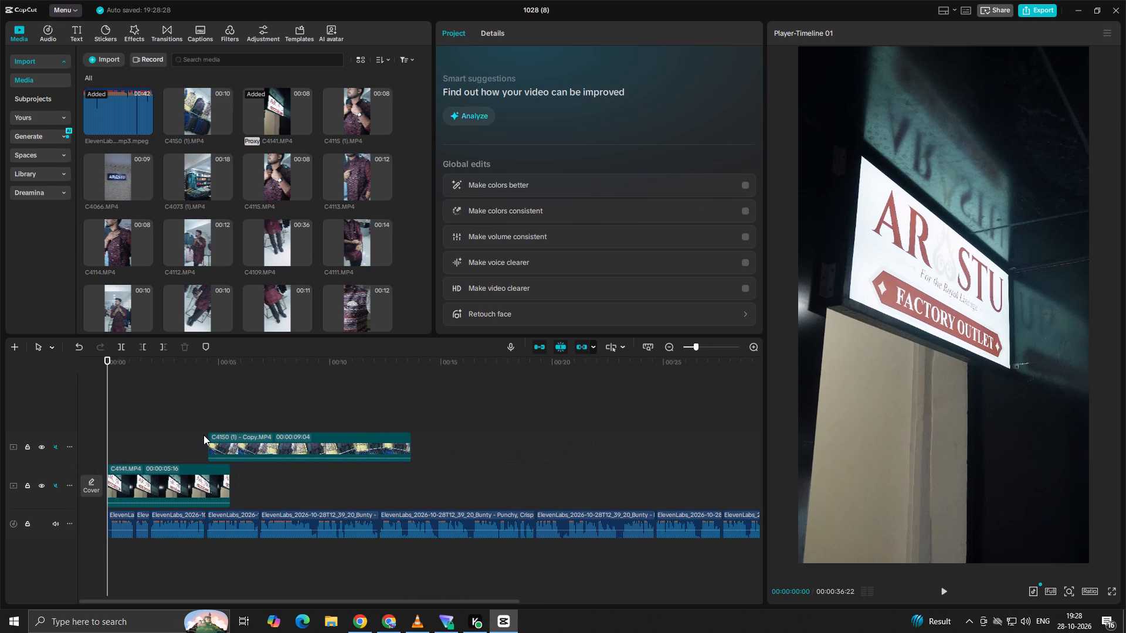
{"action": "scroll", "coordinate": [204, 435], "scroll_direction": "up", "scroll_amount": 11, "text": "ctrl"}
{"action": "left_click", "coordinate": [205, 435]}
{"action": "left_click_drag", "start_coordinate": [205, 435], "coordinate": [0, 482]}
{"action": "key", "text": "space"}
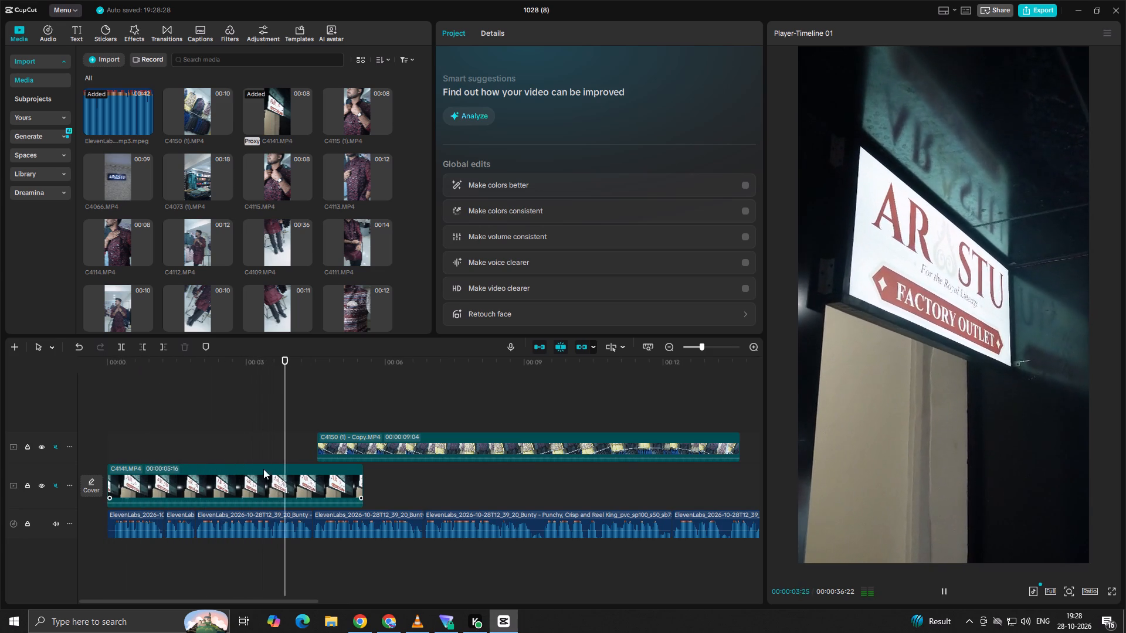
{"action": "key", "text": "space"}
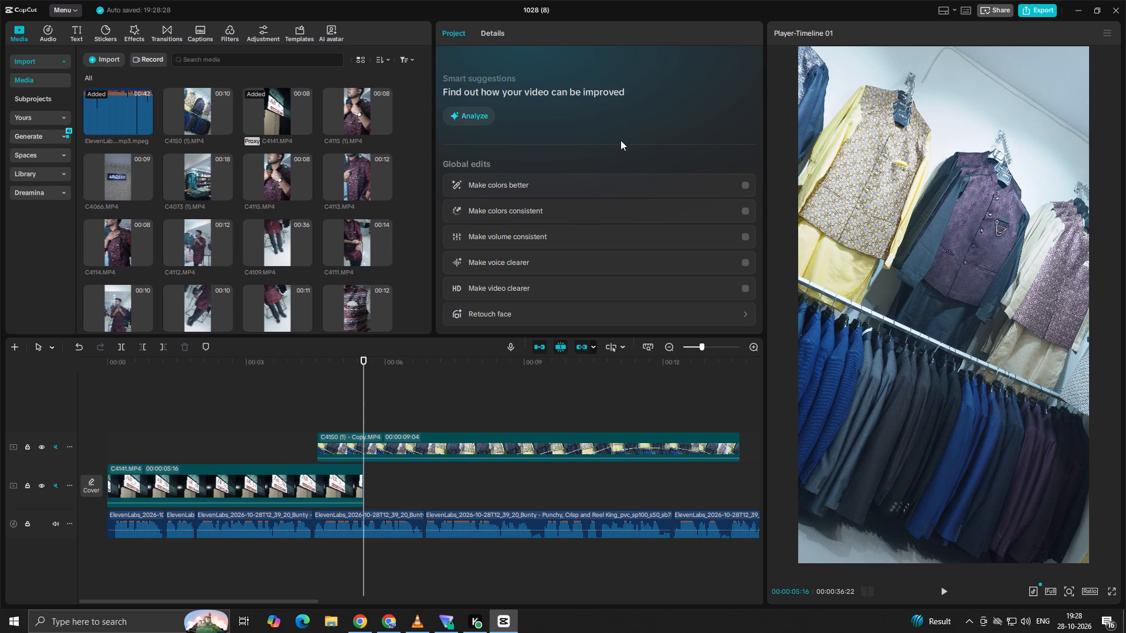
{"action": "left_click", "coordinate": [298, 405]}
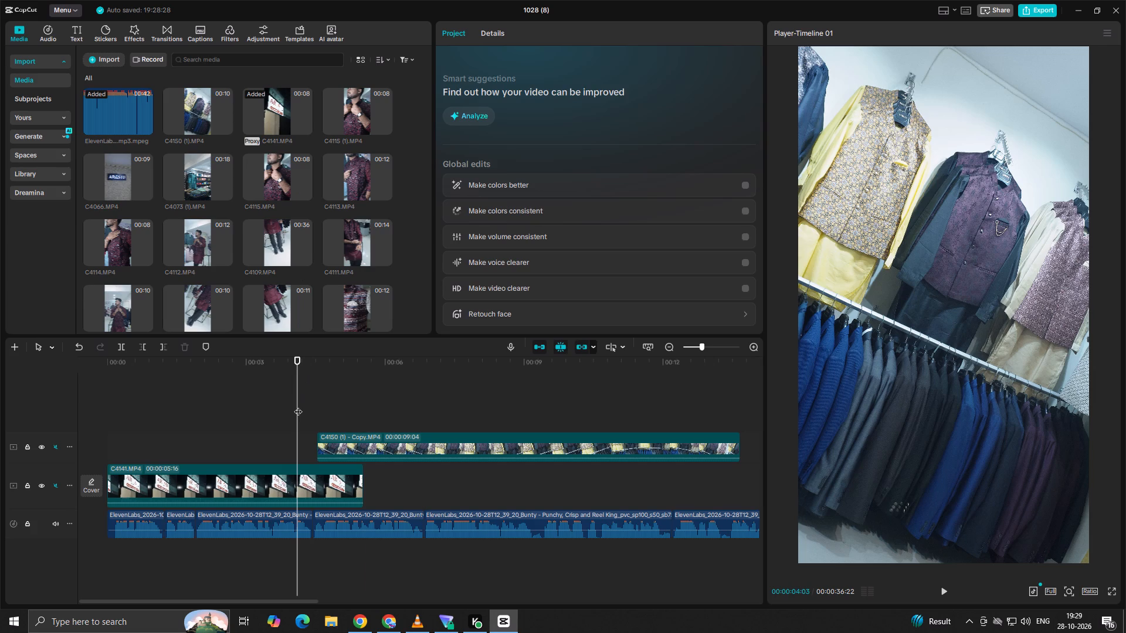
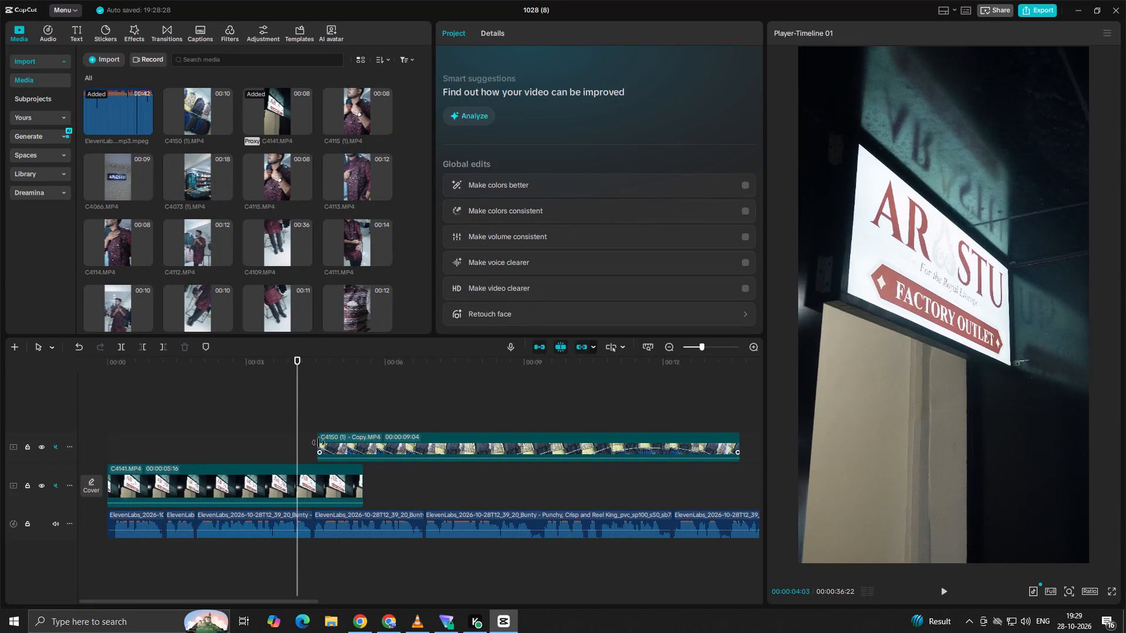
Scrub through the timeline to the end of the voiceover and back to the start to review the layout beyond the placed clips.
{"action": "scroll", "coordinate": [416, 463], "scroll_direction": "down", "scroll_amount": 7, "text": "ctrl"}
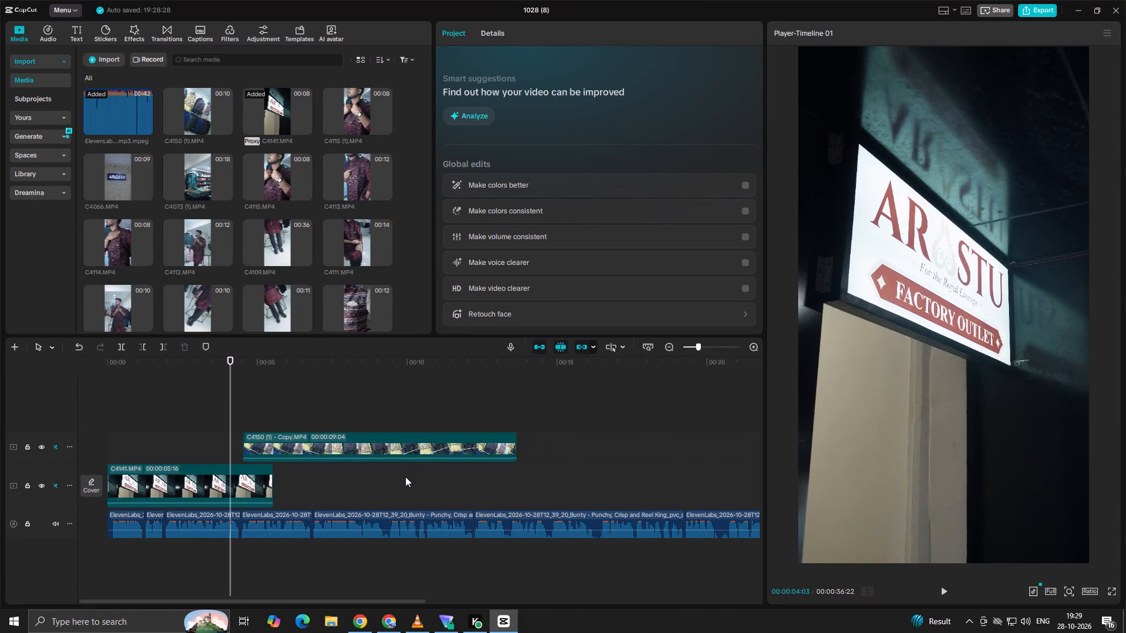
{"action": "scroll", "coordinate": [406, 478], "scroll_direction": "down", "scroll_amount": 4, "text": "ctrl"}
{"action": "left_click", "coordinate": [496, 482]}
{"action": "left_click_drag", "start_coordinate": [497, 482], "coordinate": [786, 460]}
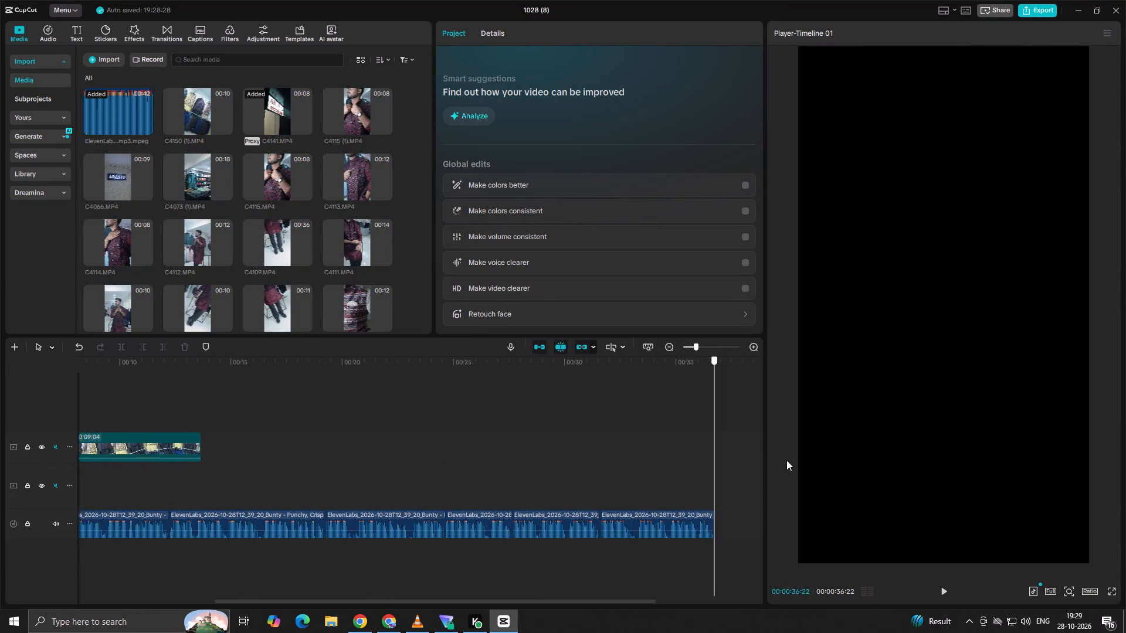
{"action": "left_click_drag", "start_coordinate": [786, 460], "coordinate": [551, 471]}
{"action": "left_click", "coordinate": [557, 451]}
{"action": "left_click_drag", "start_coordinate": [556, 451], "coordinate": [631, 450]}
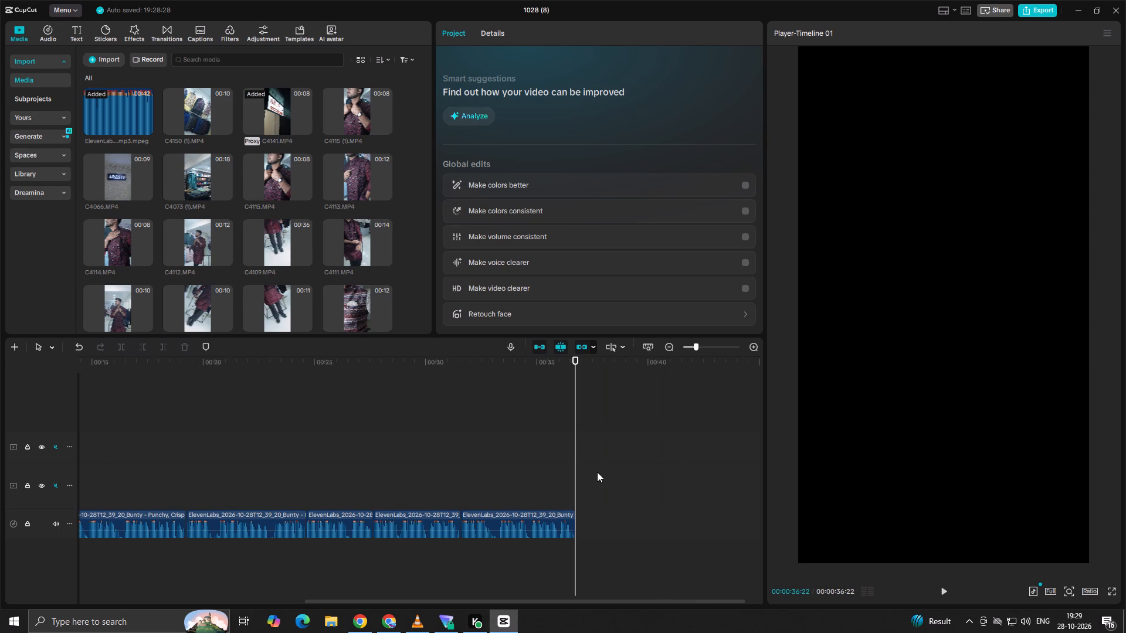
{"action": "left_click", "coordinate": [533, 462]}
{"action": "left_click_drag", "start_coordinate": [533, 462], "coordinate": [511, 461]}
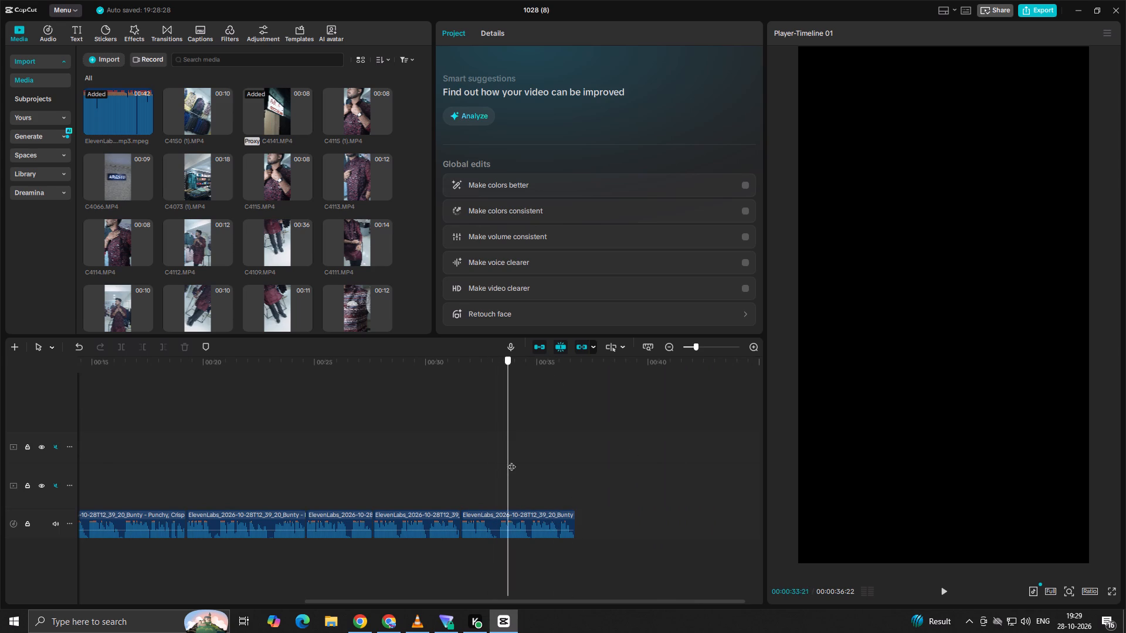
{"action": "left_click_drag", "start_coordinate": [511, 461], "coordinate": [568, 443]}
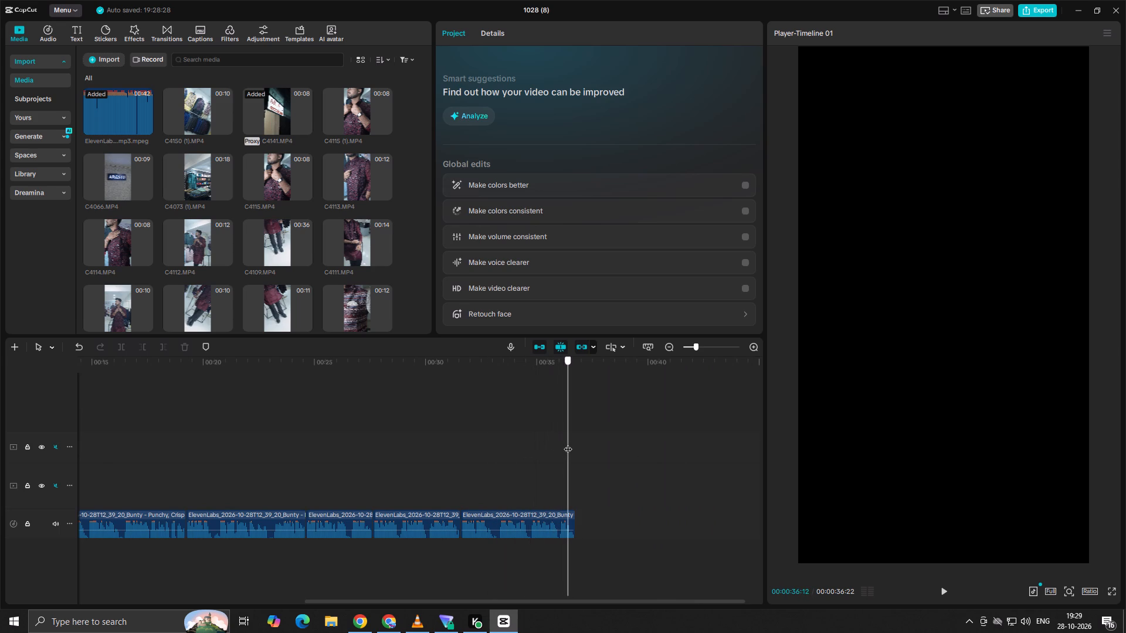
{"action": "left_click_drag", "start_coordinate": [568, 443], "coordinate": [20, 580]}
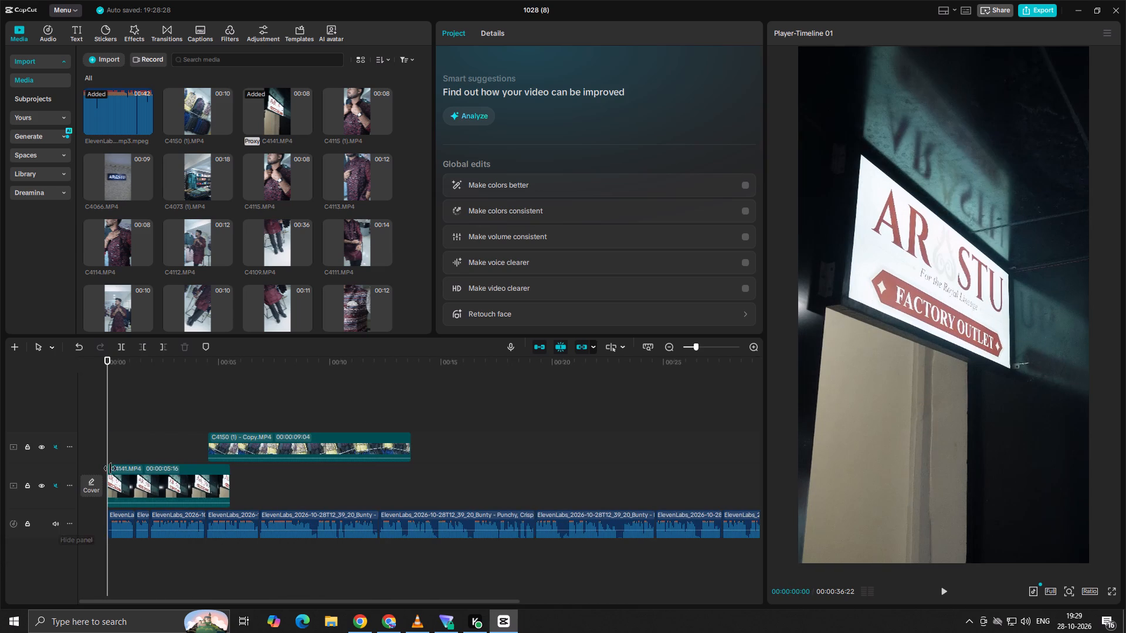
{"action": "left_click", "coordinate": [157, 421]}
{"action": "left_click_drag", "start_coordinate": [157, 421], "coordinate": [101, 454]}
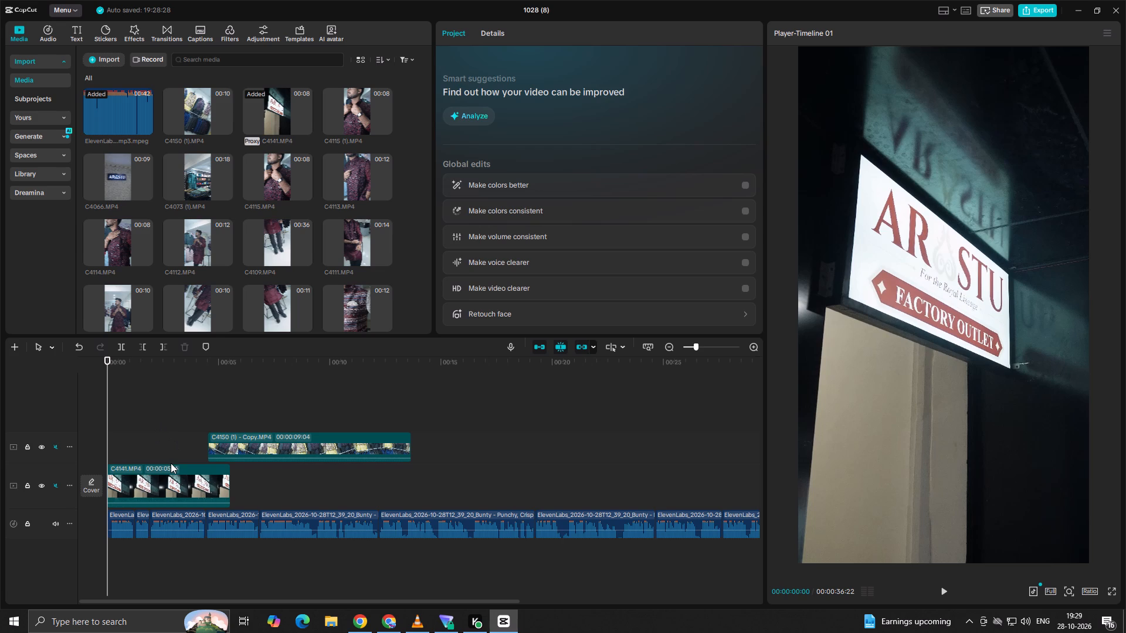
{"action": "left_click", "coordinate": [148, 414]}
{"action": "left_click_drag", "start_coordinate": [148, 414], "coordinate": [113, 420]}
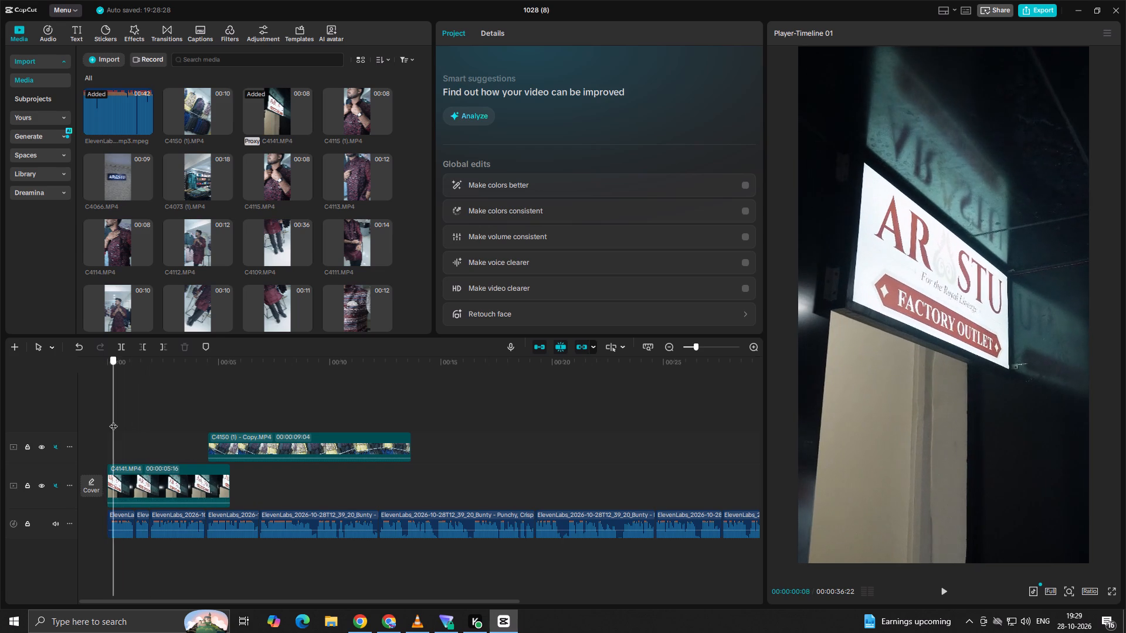
{"action": "left_click_drag", "start_coordinate": [113, 420], "coordinate": [96, 425]}
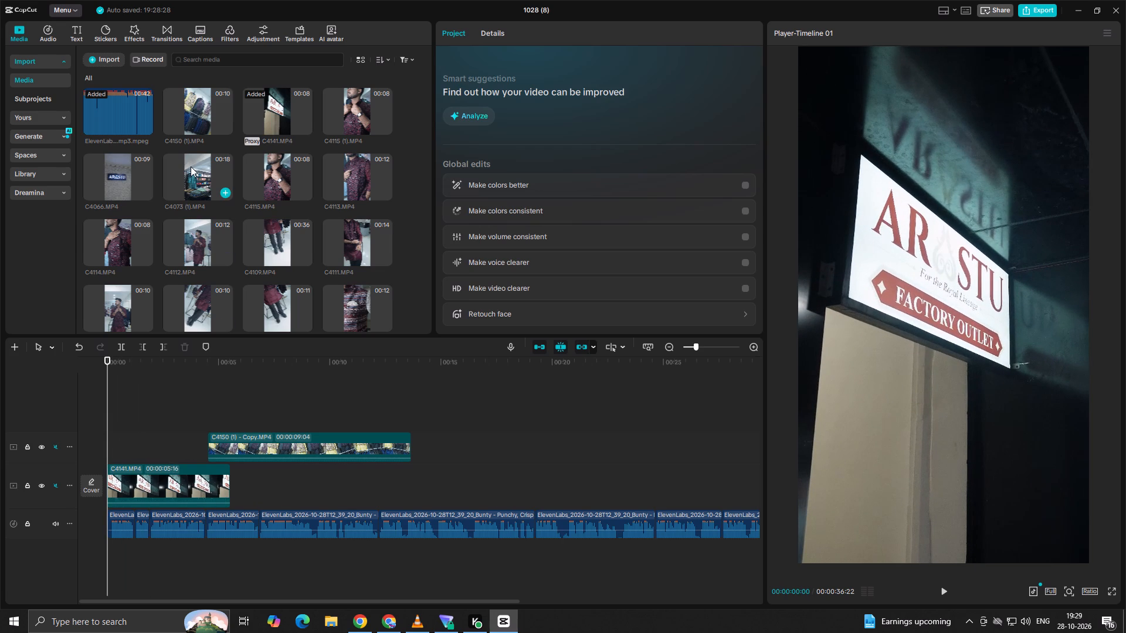
Preview the imported C4073 (1) store interior clip and the C4141 storefront sign clip.
{"action": "left_click", "coordinate": [191, 166]}
{"action": "key", "text": "space"}
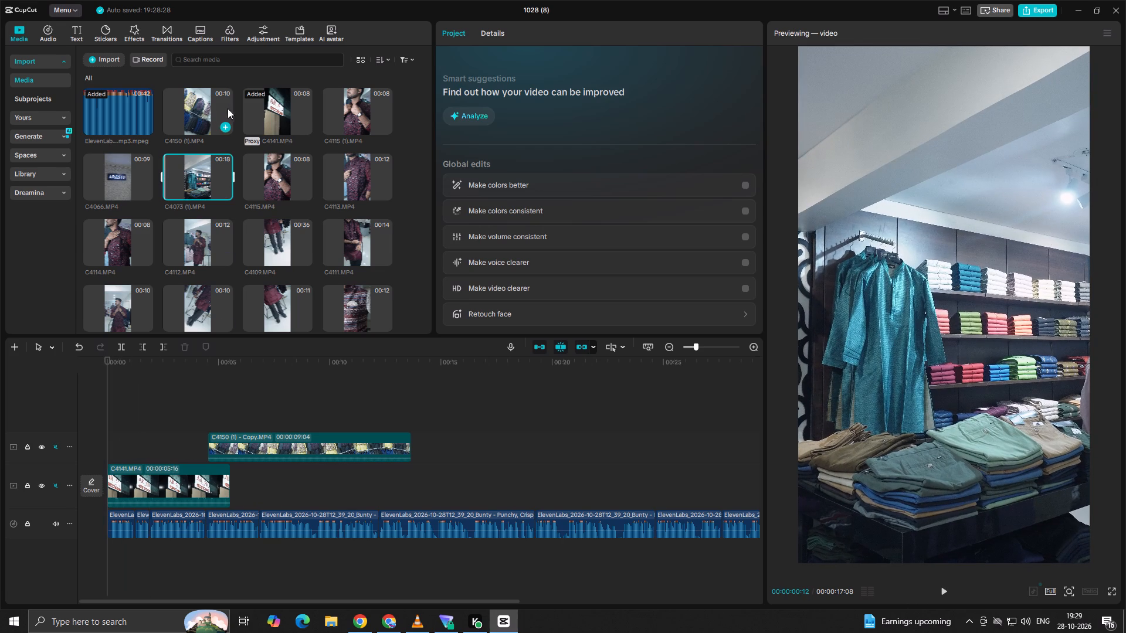
{"action": "left_click", "coordinate": [279, 122]}
{"action": "key", "text": "space"}
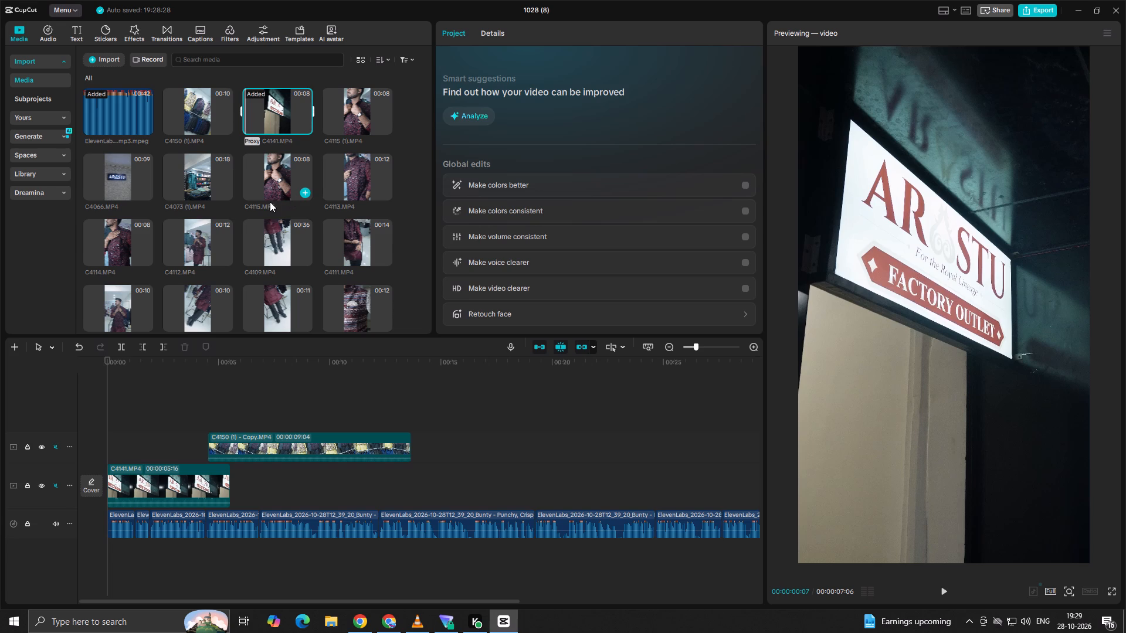
Replay the first two seconds repeatedly from the start to hear the opening words of the voiceover over the sign clip.
{"action": "left_click", "coordinate": [186, 418]}
{"action": "left_click_drag", "start_coordinate": [186, 418], "coordinate": [168, 428]}
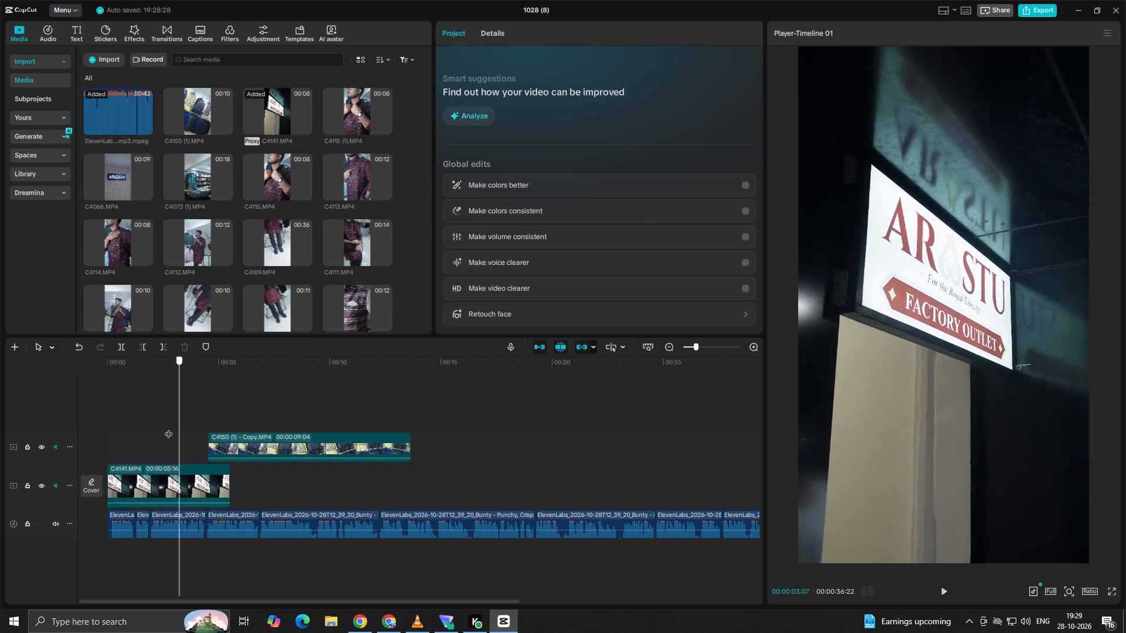
{"action": "left_click_drag", "start_coordinate": [168, 428], "coordinate": [84, 448]}
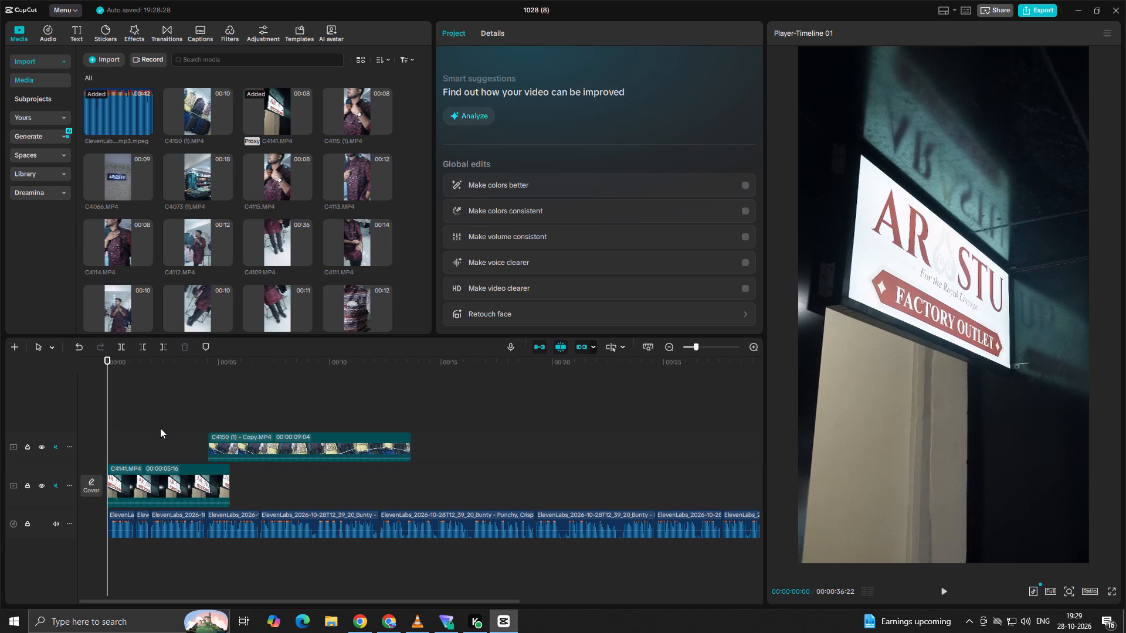
{"action": "left_click", "coordinate": [161, 428]}
{"action": "left_click_drag", "start_coordinate": [161, 428], "coordinate": [76, 443]}
{"action": "key", "text": "space"}
{"action": "key", "text": "space"}
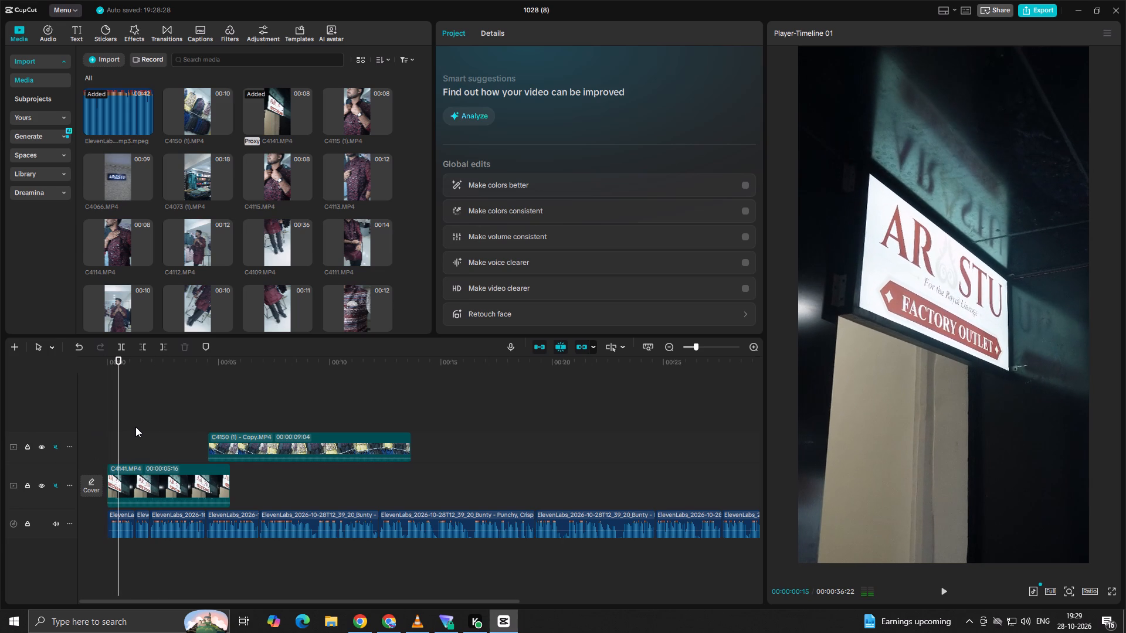
{"action": "left_click", "coordinate": [130, 433]}
{"action": "left_click_drag", "start_coordinate": [130, 433], "coordinate": [76, 450]}
{"action": "key", "text": "space"}
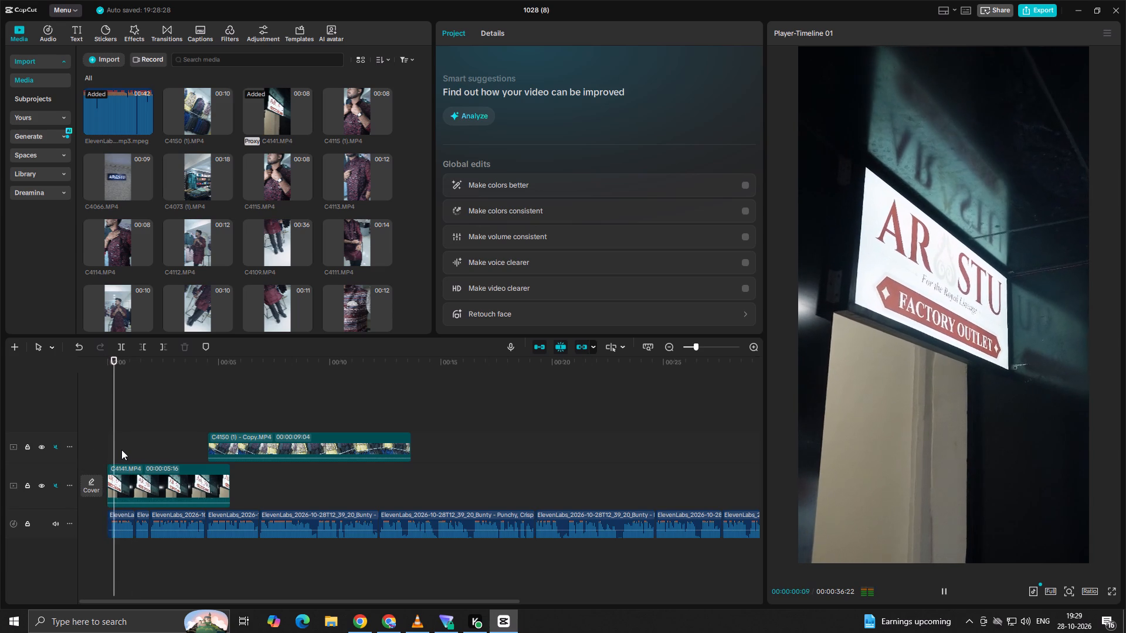
{"action": "key", "text": "space"}
{"action": "left_click", "coordinate": [148, 444]}
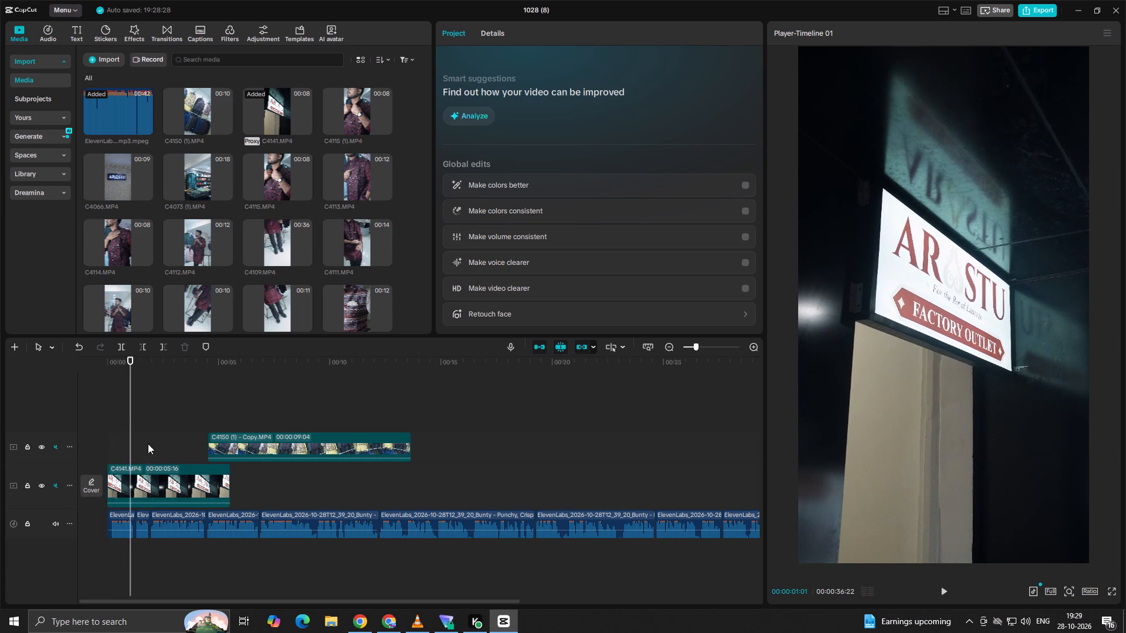
{"action": "left_click_drag", "start_coordinate": [147, 443], "coordinate": [43, 465]}
{"action": "key", "text": "space"}
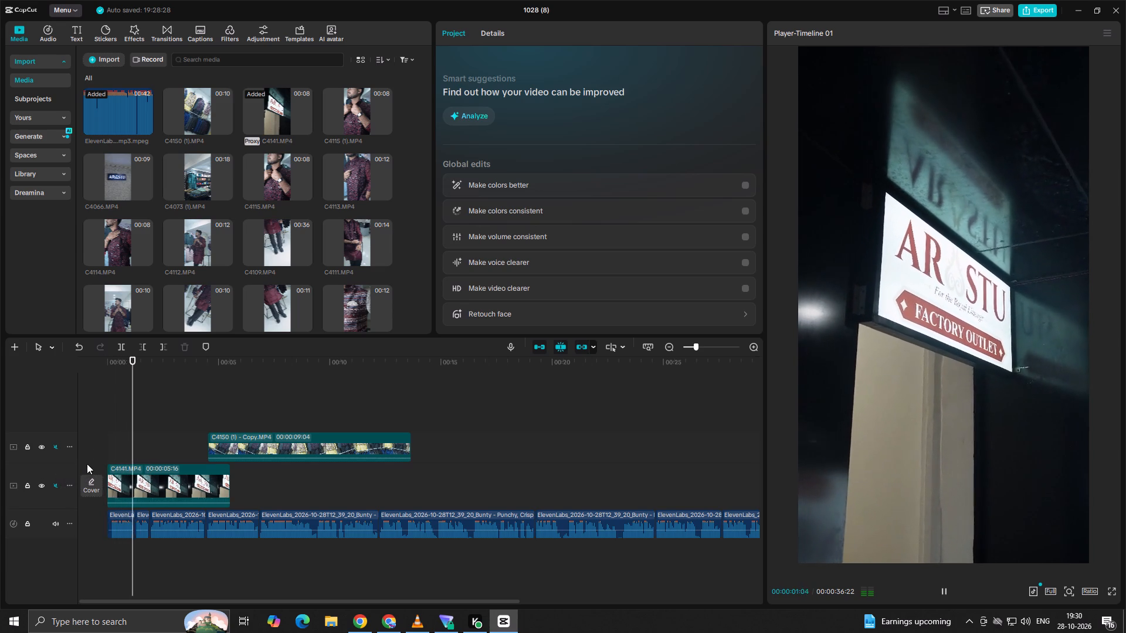
{"action": "key", "text": "space"}
{"action": "left_click_drag", "start_coordinate": [143, 458], "coordinate": [79, 450]}
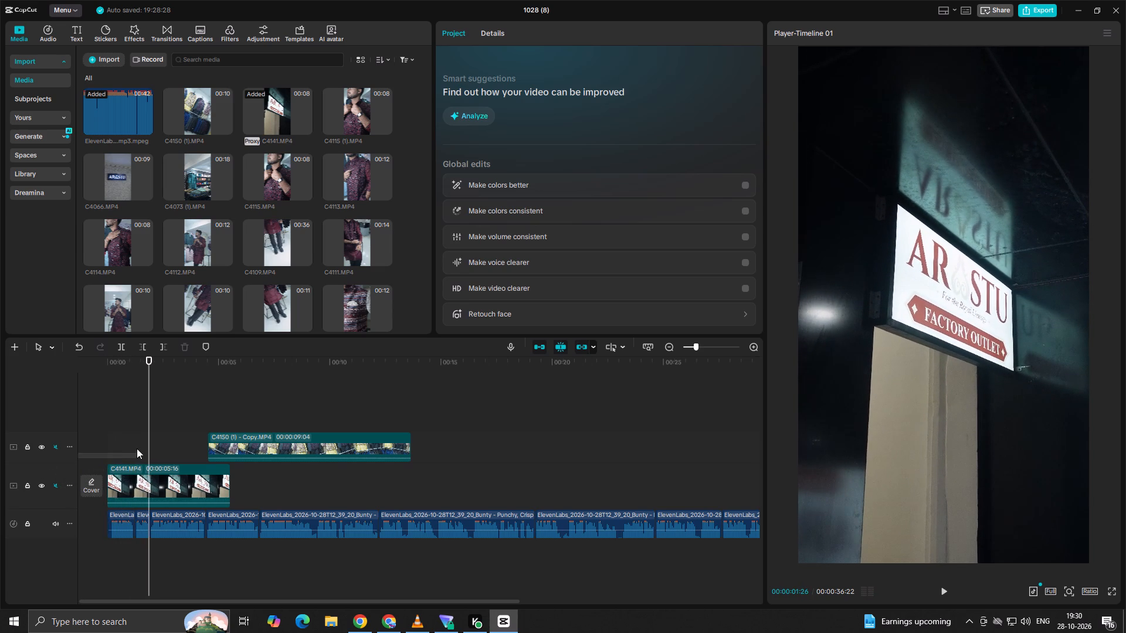
Add a default text at the start of the timeline and make it read AMBIKAPUR.
{"action": "left_click", "coordinate": [137, 448]}
{"action": "left_click_drag", "start_coordinate": [137, 448], "coordinate": [0, 421]}
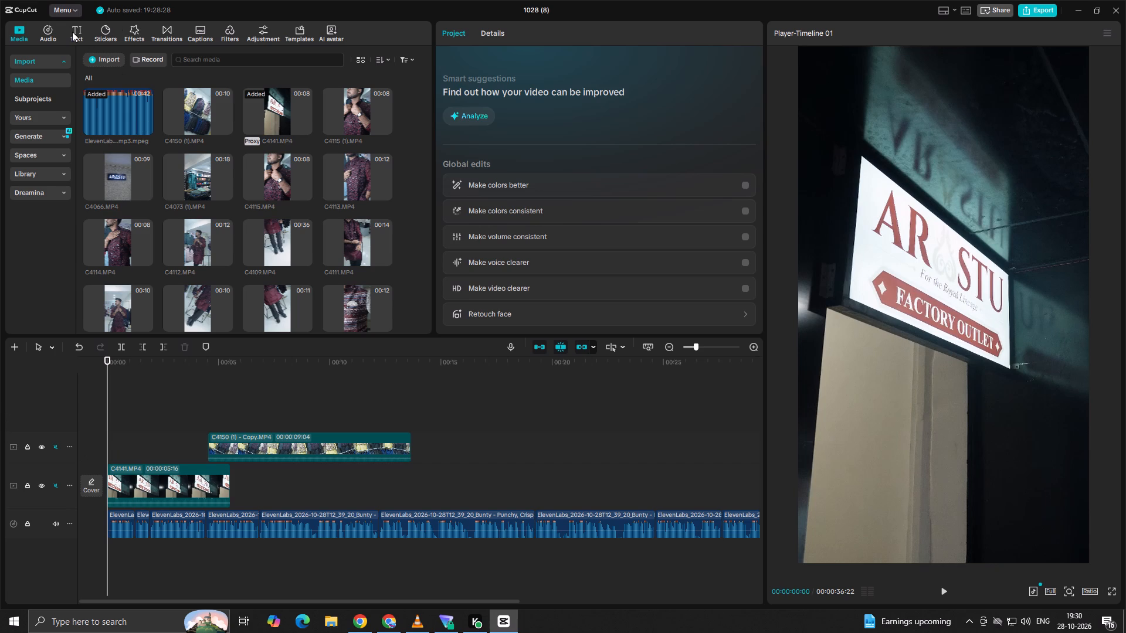
{"action": "left_click", "coordinate": [72, 32]}
{"action": "left_click", "coordinate": [128, 97]}
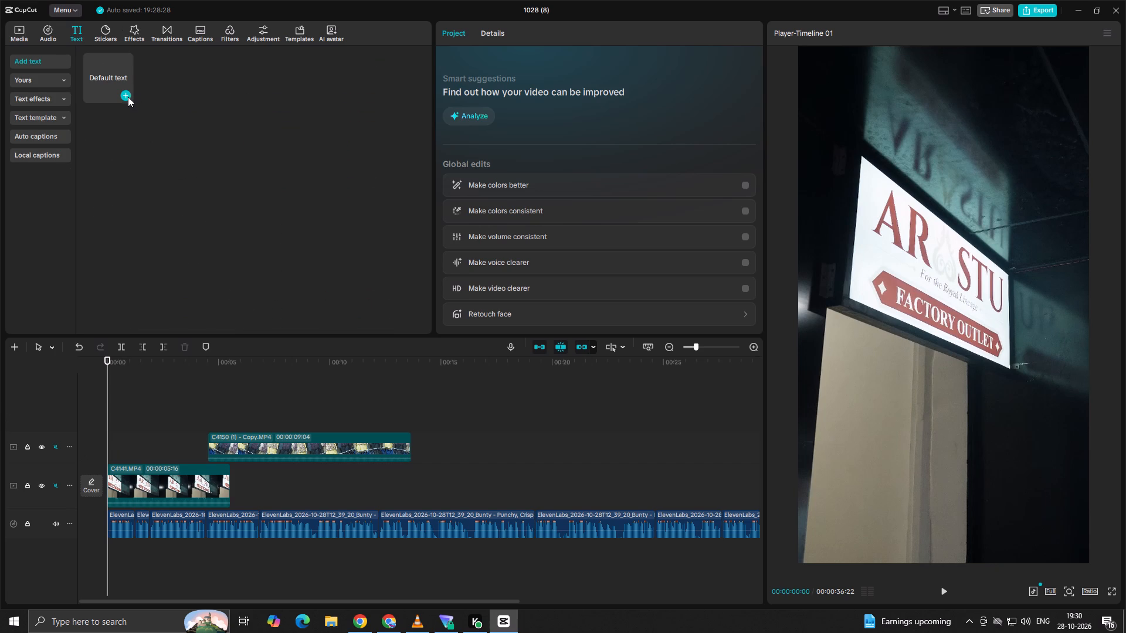
{"action": "left_click_drag", "start_coordinate": [506, 86], "coordinate": [406, 76]}
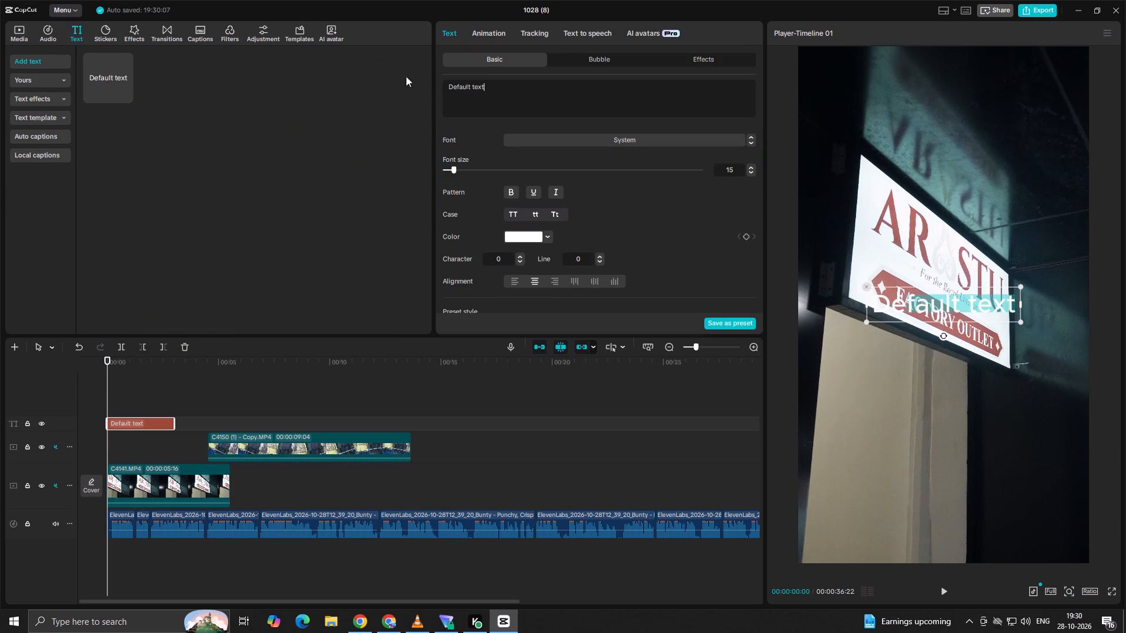
{"action": "left_click_drag", "start_coordinate": [406, 76], "coordinate": [327, 64]}
{"action": "type", "text": "AB"}
{"action": "key", "text": "shift+BackSpace"}
{"action": "type", "text": "MB"}
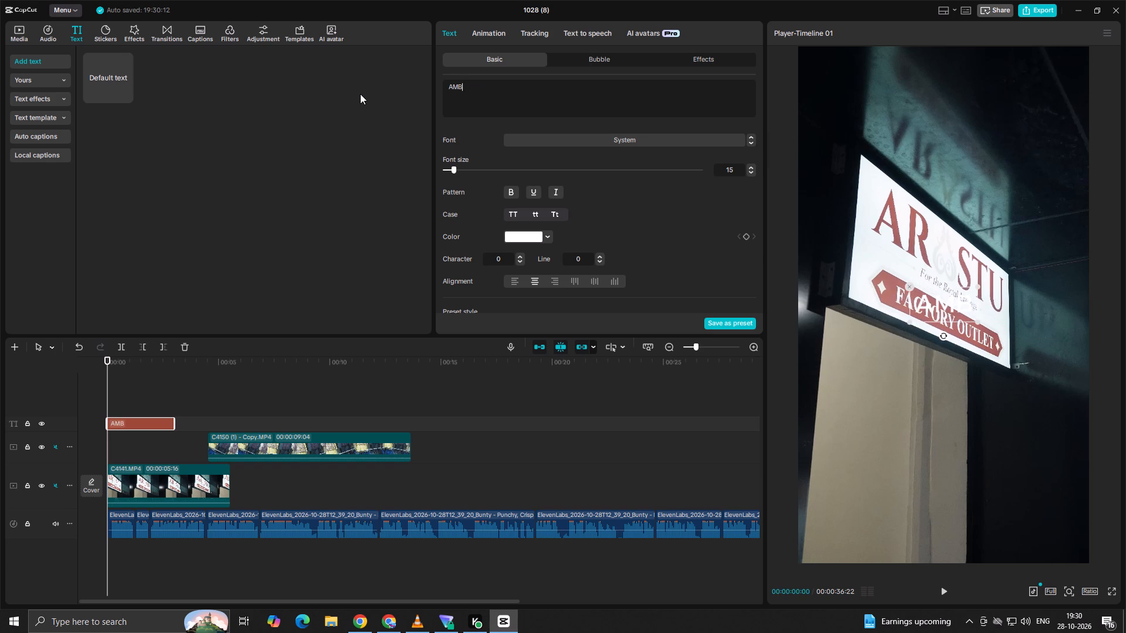
{"action": "type", "text": "IKAPUR"}
{"action": "key", "text": "space"}
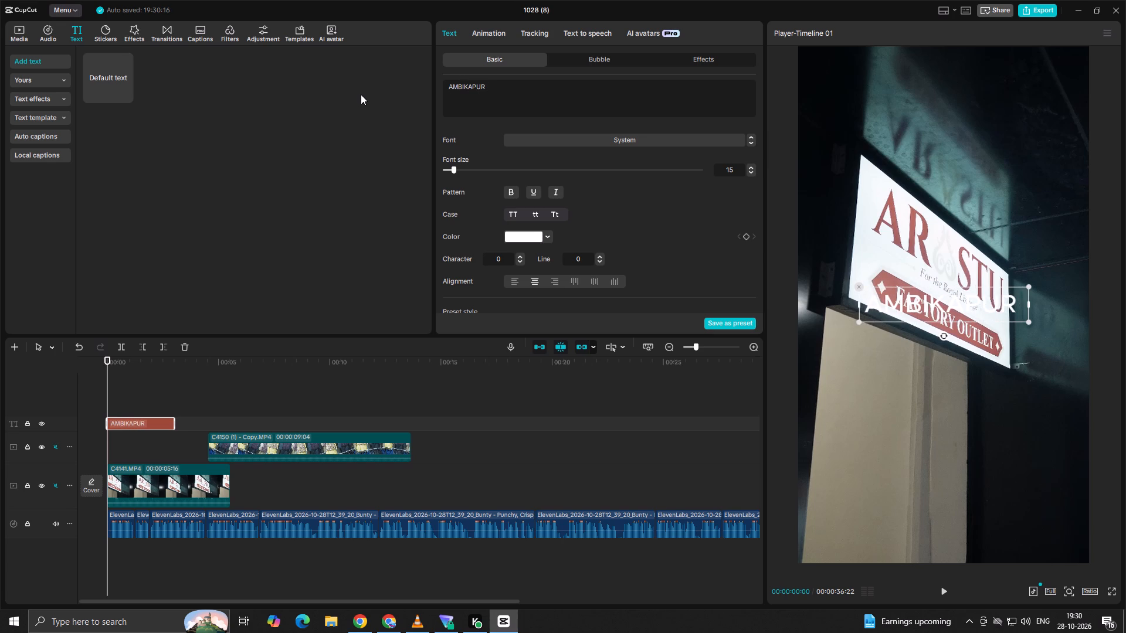
{"action": "key", "text": "space"}
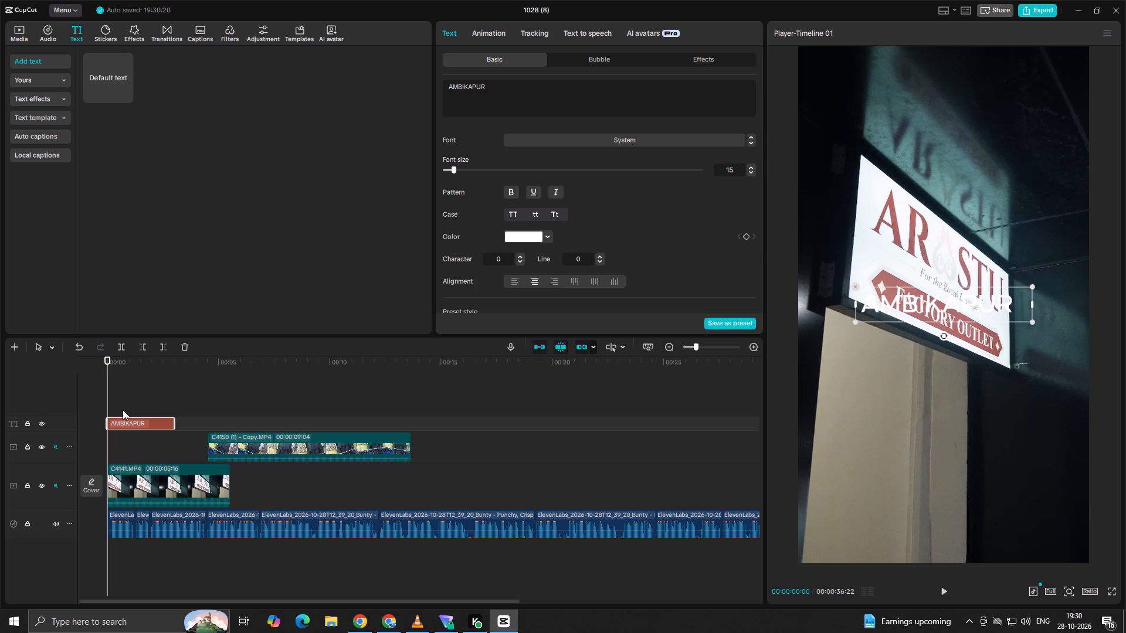
Move the AMBIKAPUR text down in the frame so it sits just below the storefront sign.
{"action": "left_click", "coordinate": [134, 401]}
{"action": "left_click_drag", "start_coordinate": [134, 401], "coordinate": [44, 410]}
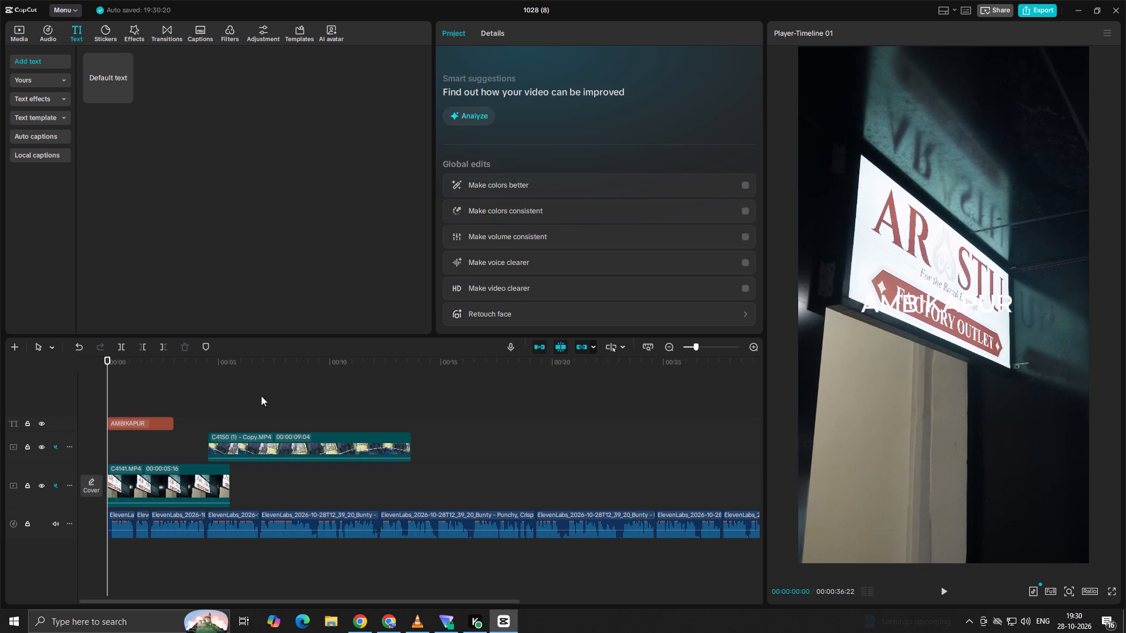
{"action": "left_click_drag", "start_coordinate": [948, 297], "coordinate": [961, 367]}
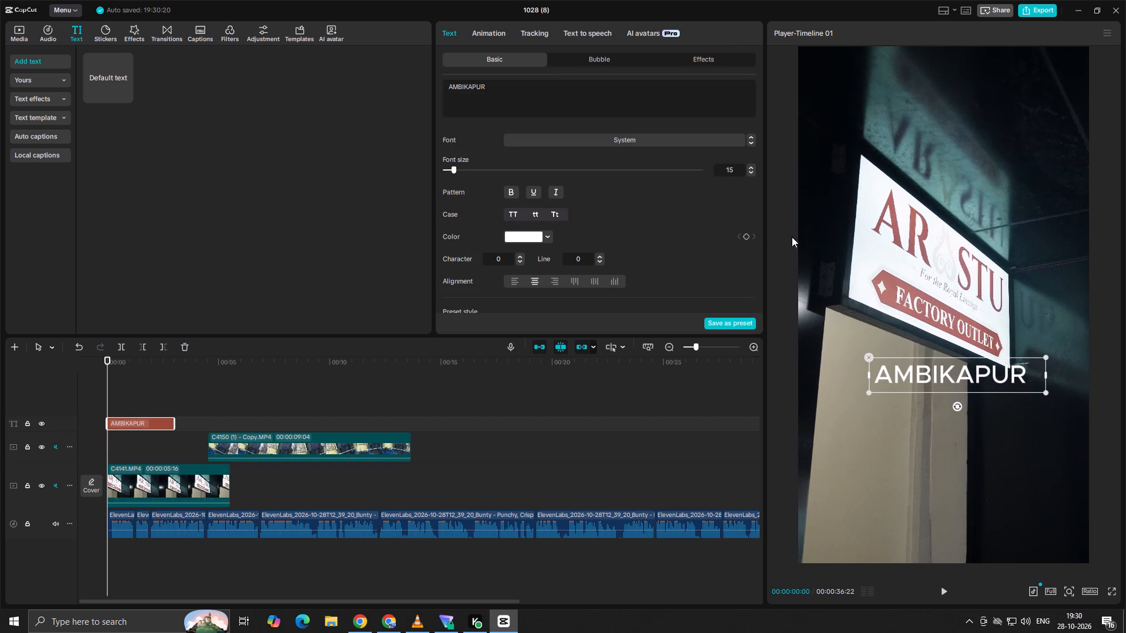
Set the AMBIKAPUR text's font to Impact and apply the white preset style with a dark shadow.
{"action": "left_click", "coordinate": [676, 138]}
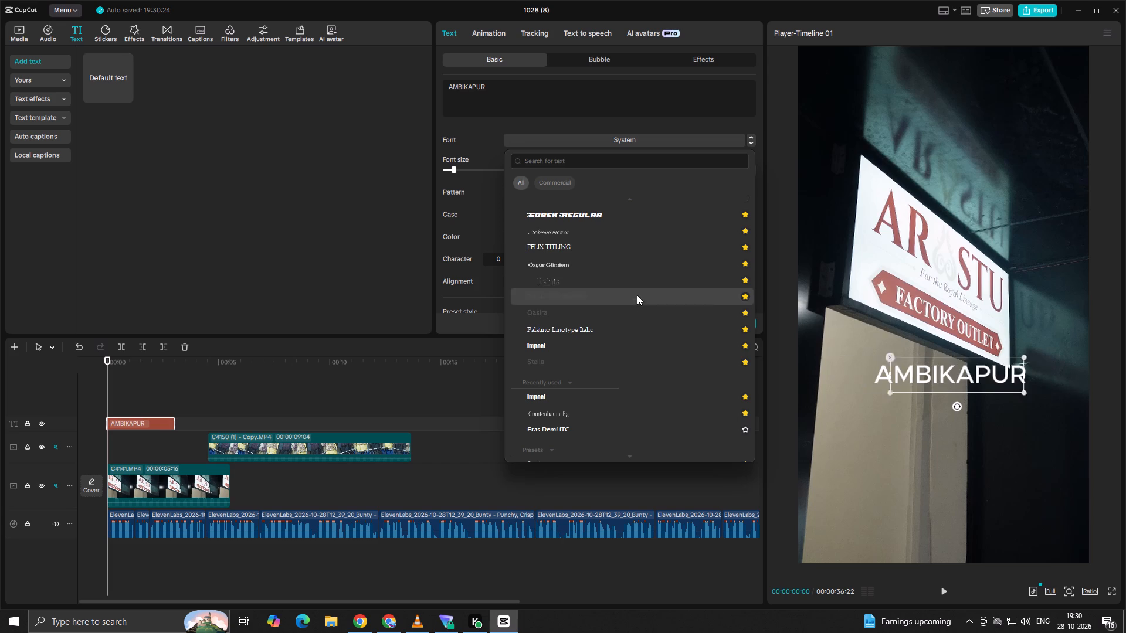
{"action": "left_click", "coordinate": [659, 349]}
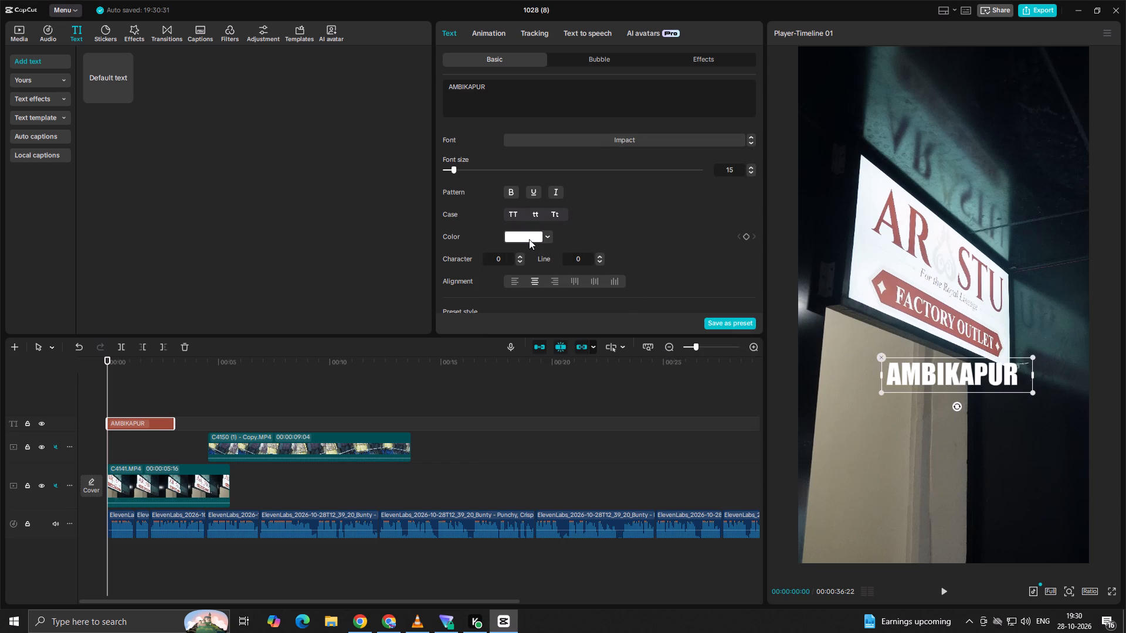
{"action": "left_click", "coordinate": [529, 239]}
{"action": "left_click", "coordinate": [667, 216]}
{"action": "scroll", "coordinate": [626, 244], "scroll_direction": "down", "scroll_amount": 3}
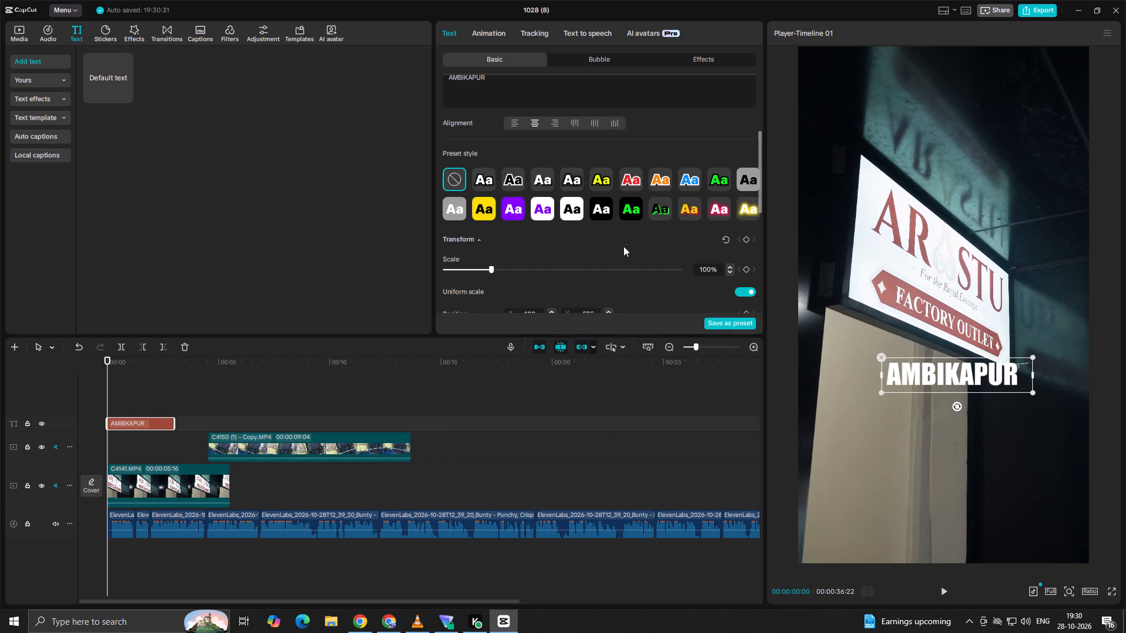
{"action": "left_click", "coordinate": [539, 176]}
{"action": "scroll", "coordinate": [600, 199], "scroll_direction": "up", "scroll_amount": 3}
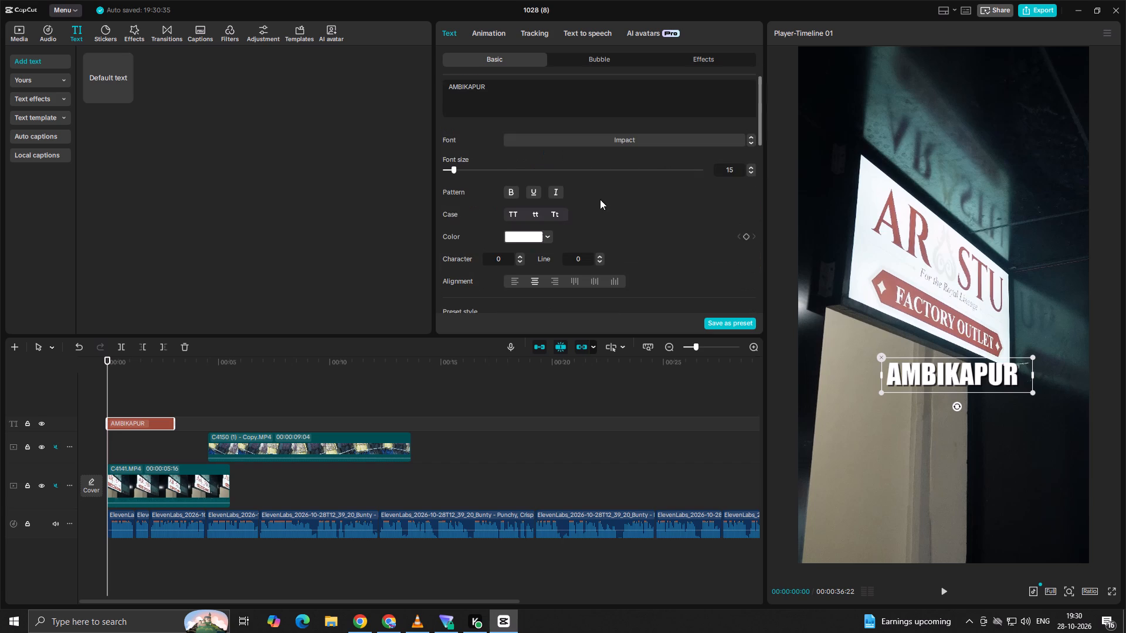
Play the opening from the start to check the AMBIKAPUR text's timing against the first spoken words.
{"action": "left_click", "coordinate": [140, 400]}
{"action": "left_click_drag", "start_coordinate": [140, 400], "coordinate": [43, 399]}
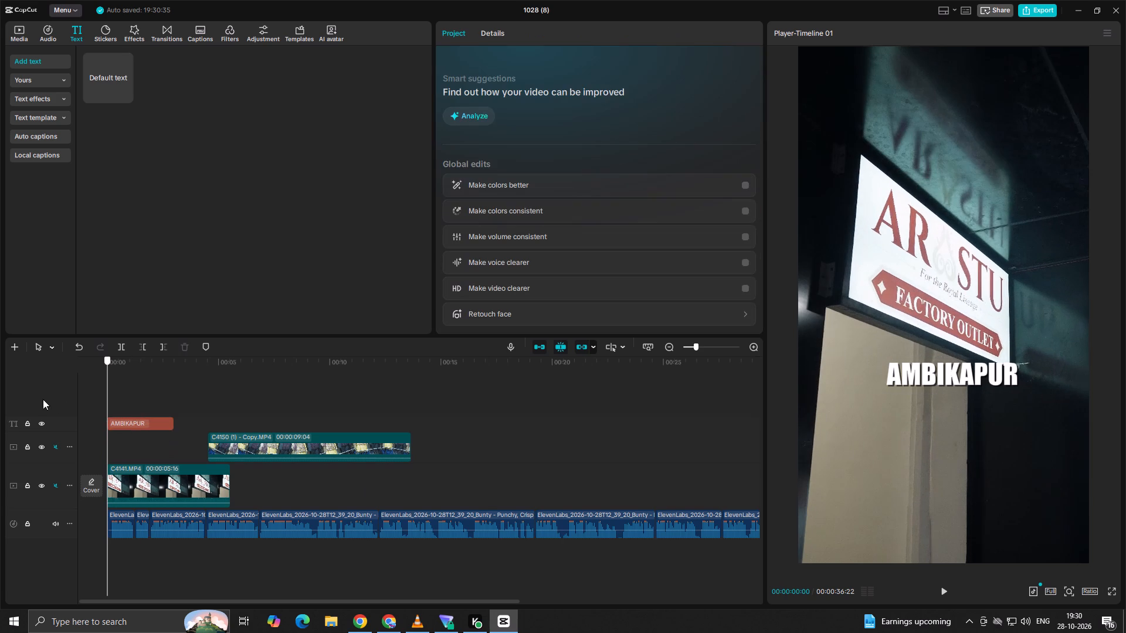
{"action": "left_click_drag", "start_coordinate": [43, 399], "coordinate": [34, 399]}
{"action": "key", "text": "space"}
{"action": "key", "text": "space"}
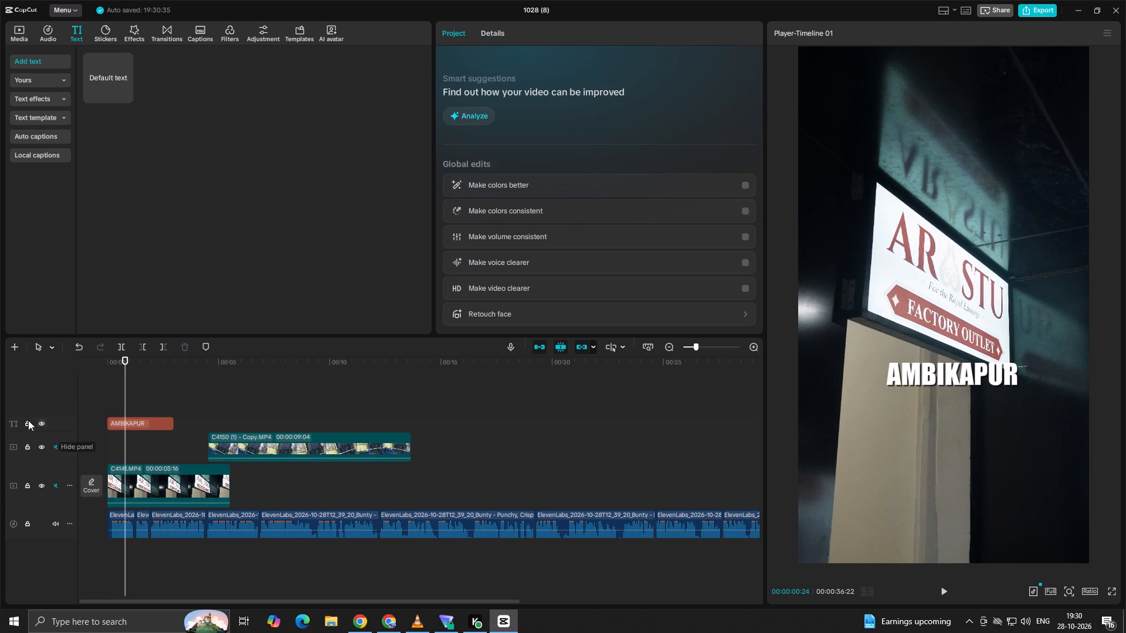
Play the opening to find where the first spoken word ends, and trim the AMBIKAPUR text's end to 00:00:01:07.
{"action": "left_click", "coordinate": [123, 409]}
{"action": "left_click_drag", "start_coordinate": [123, 409], "coordinate": [81, 412]}
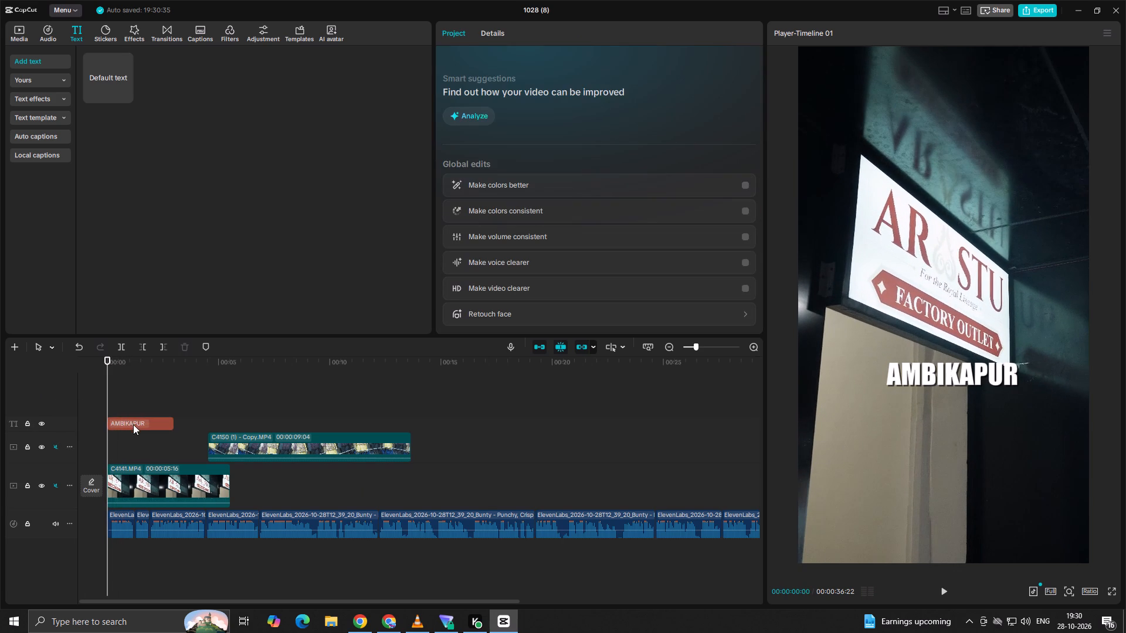
{"action": "left_click", "coordinate": [133, 424]}
{"action": "left_click", "coordinate": [494, 36]}
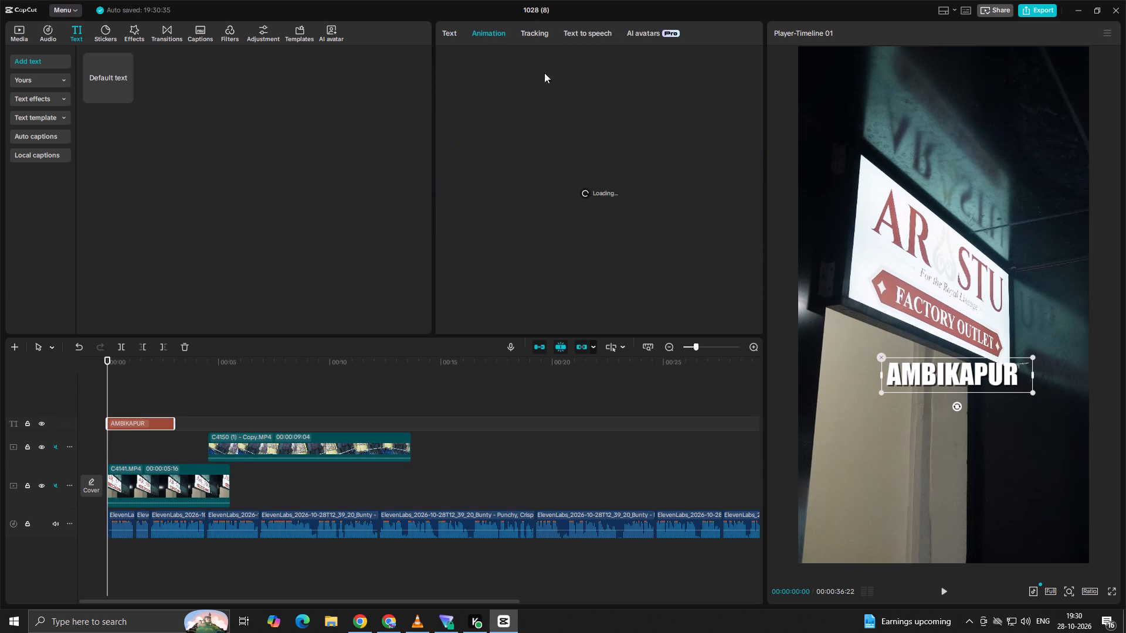
{"action": "key", "text": "space"}
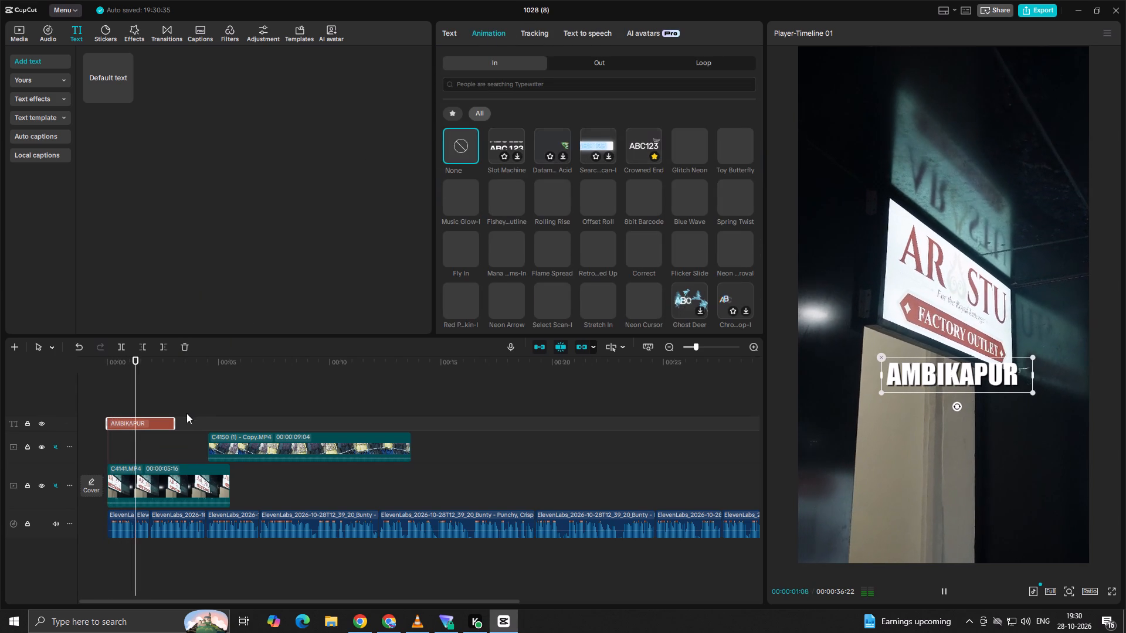
{"action": "key", "text": "space"}
{"action": "key", "text": "space"}
{"action": "key", "text": "space"}
{"action": "left_click", "coordinate": [127, 404]}
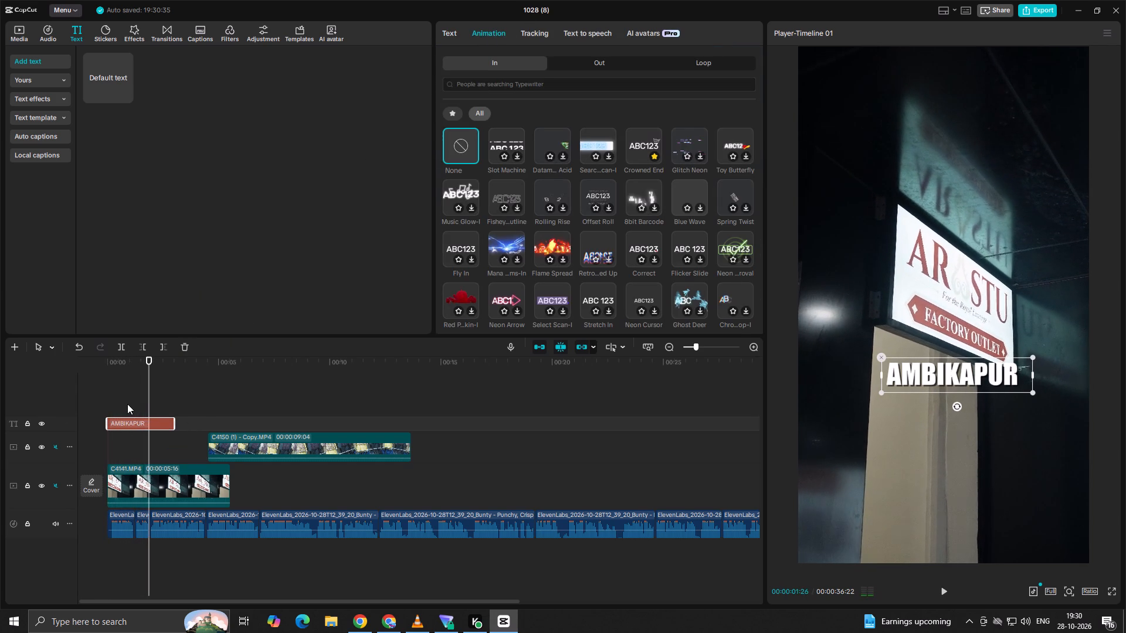
{"action": "key", "text": "space"}
{"action": "key", "text": "space"}
{"action": "left_click", "coordinate": [133, 412]}
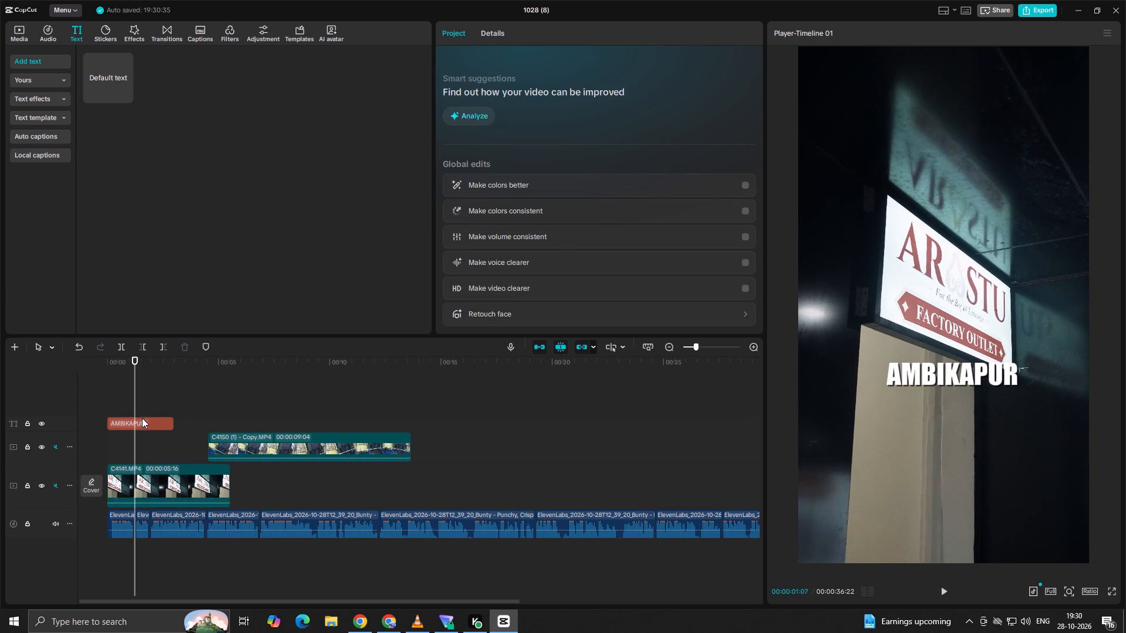
{"action": "left_click", "coordinate": [142, 419]}
{"action": "left_click", "coordinate": [157, 343]}
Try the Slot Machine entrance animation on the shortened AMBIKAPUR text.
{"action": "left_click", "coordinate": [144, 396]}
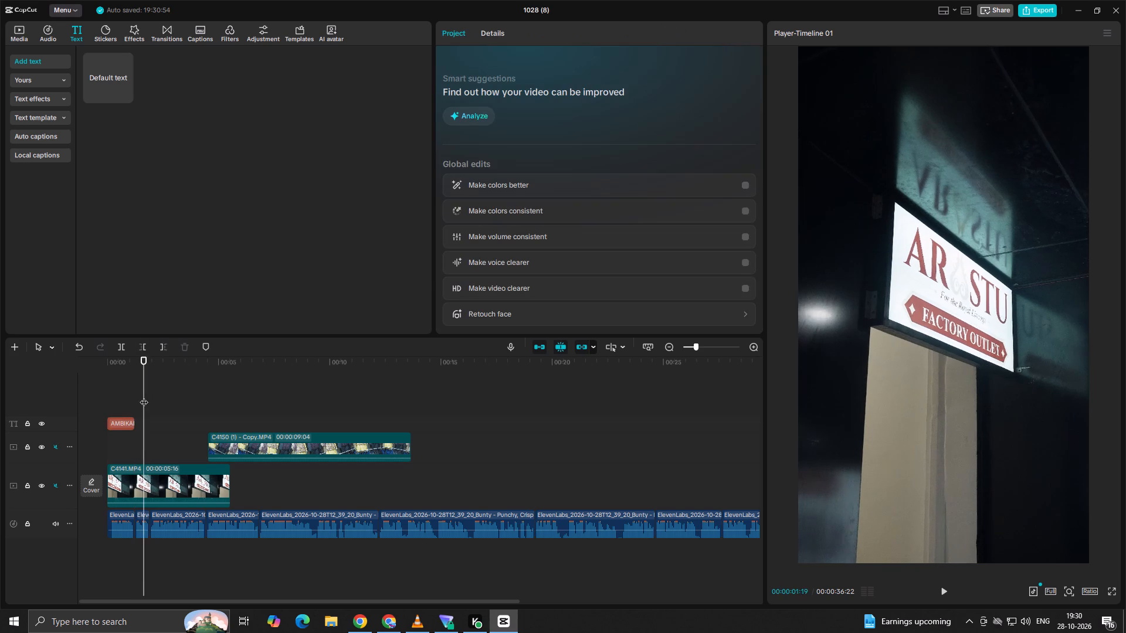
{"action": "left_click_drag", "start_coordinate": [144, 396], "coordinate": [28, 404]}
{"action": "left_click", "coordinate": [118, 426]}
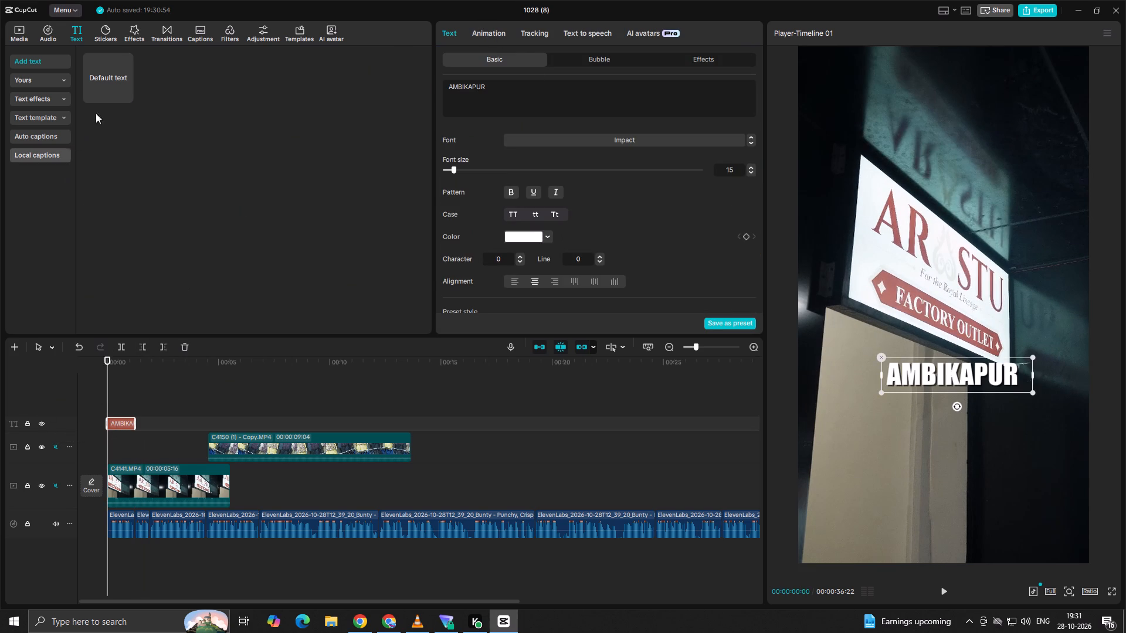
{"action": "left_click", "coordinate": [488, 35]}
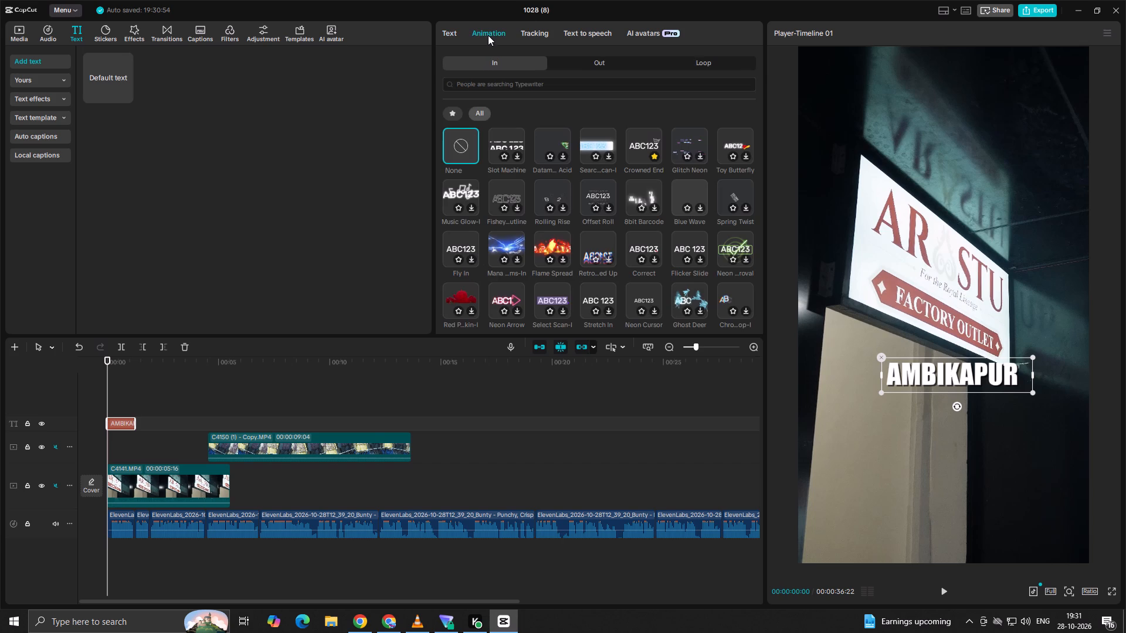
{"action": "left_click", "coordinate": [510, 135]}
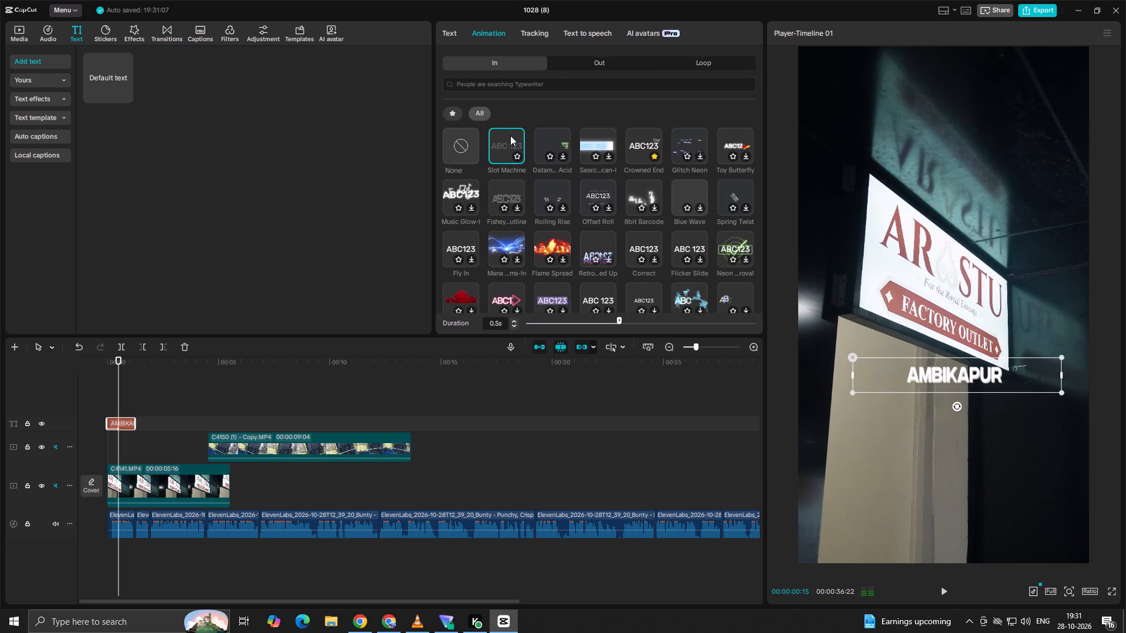
Find the slide animations using the recent search and apply Slide Up as the AMBIKAPUR text's entrance animation.
{"action": "left_click", "coordinate": [510, 81]}
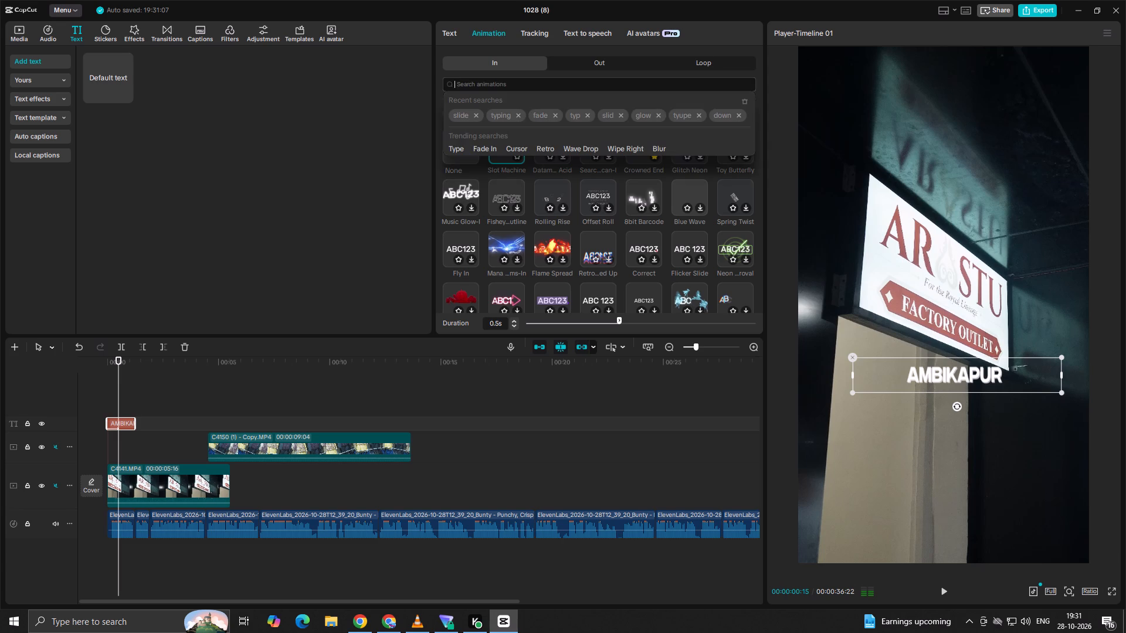
{"action": "left_click", "coordinate": [461, 117]}
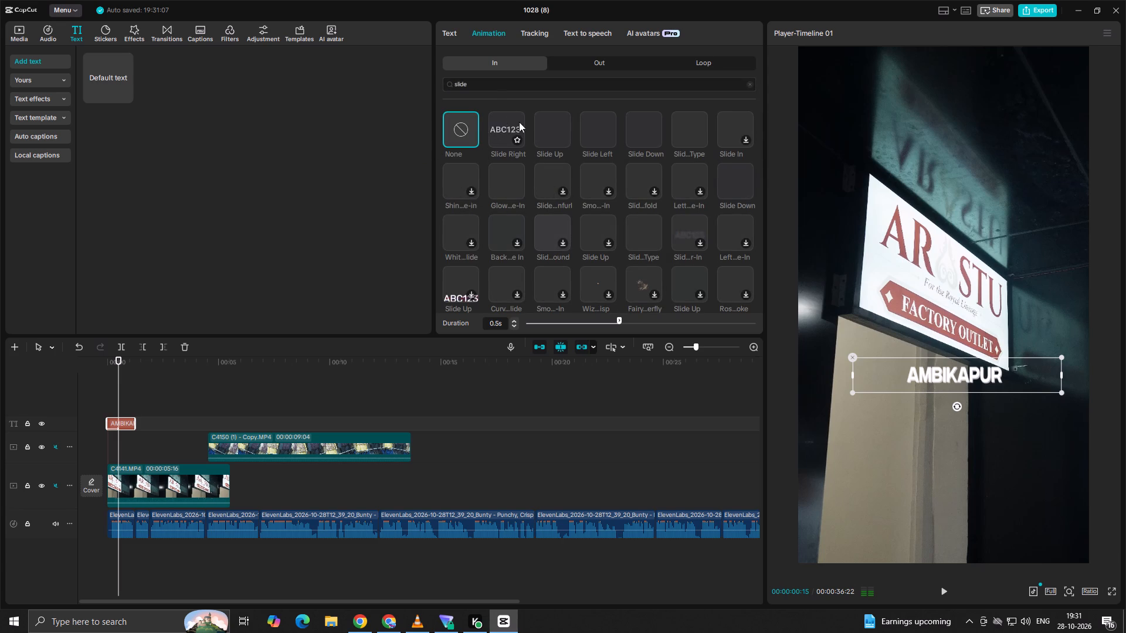
{"action": "left_click", "coordinate": [551, 128]}
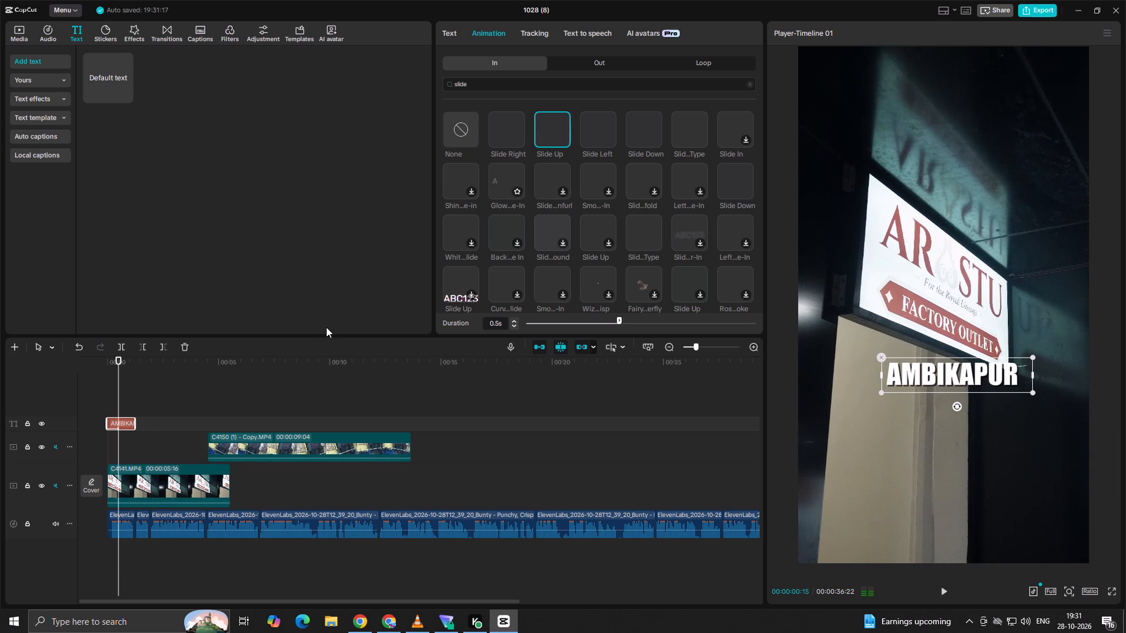
Replay the opening from the start to check the AMBIKAPUR text's entrance animation against the voiceover.
{"action": "left_click", "coordinate": [146, 377]}
{"action": "left_click_drag", "start_coordinate": [146, 377], "coordinate": [15, 398]}
{"action": "key", "text": "space"}
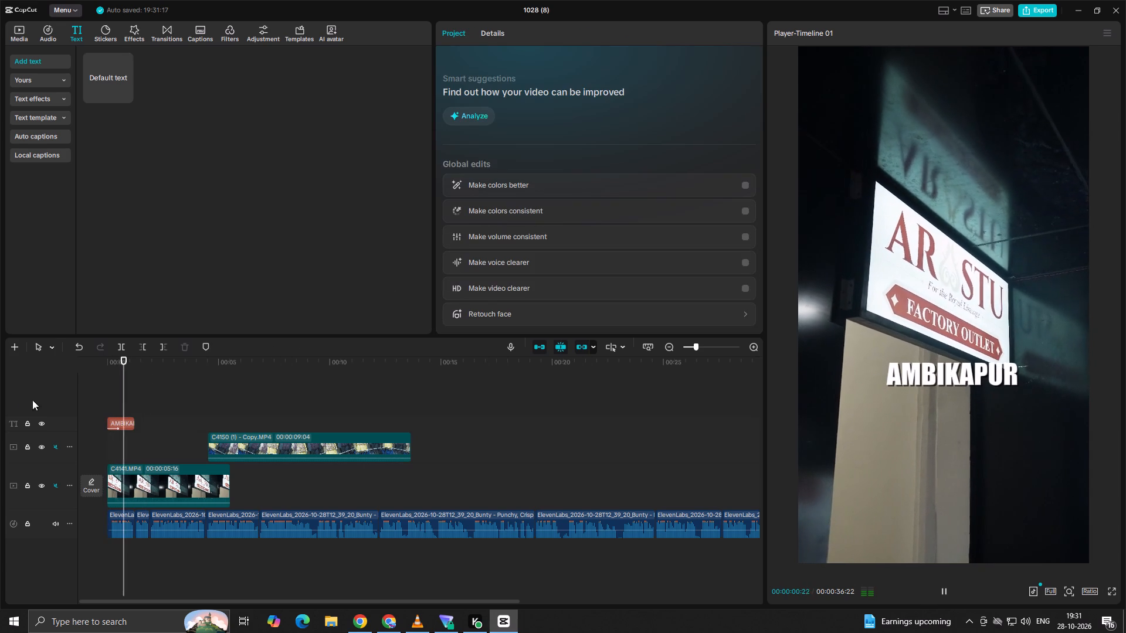
{"action": "key", "text": "space"}
{"action": "left_click", "coordinate": [117, 406]}
{"action": "left_click_drag", "start_coordinate": [117, 406], "coordinate": [104, 413]}
{"action": "key", "text": "space"}
{"action": "key", "text": "space"}
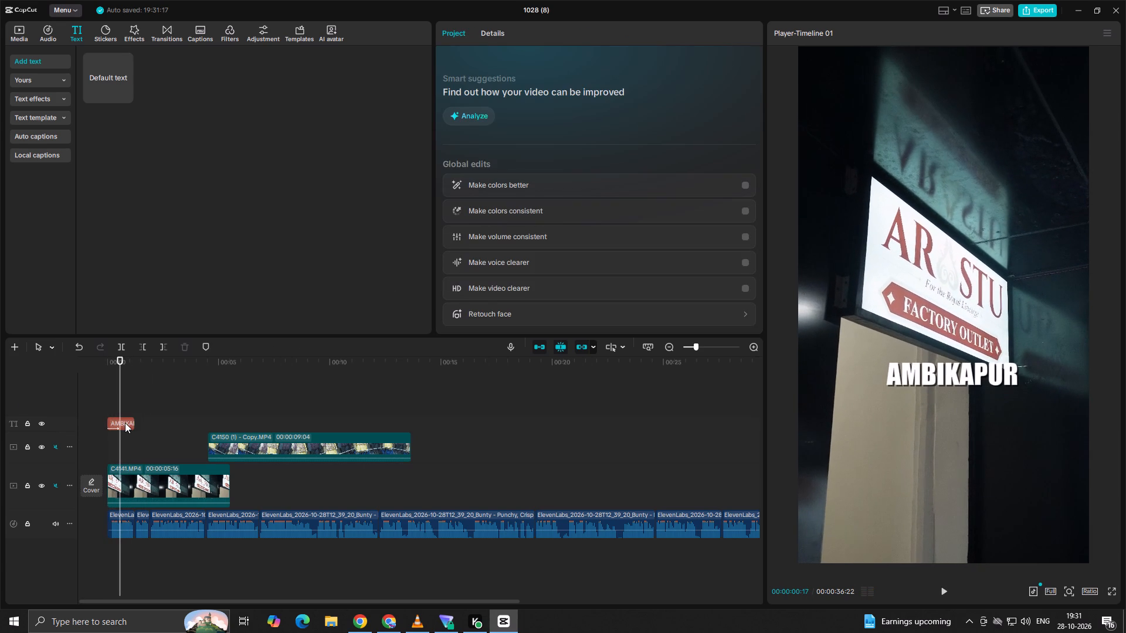
{"action": "key", "text": "space"}
{"action": "key", "text": "space"}
Duplicate the AMBIKAPUR text onto a second text track, starting about half a second after the original, and preview it.
{"action": "left_click", "coordinate": [123, 419]}
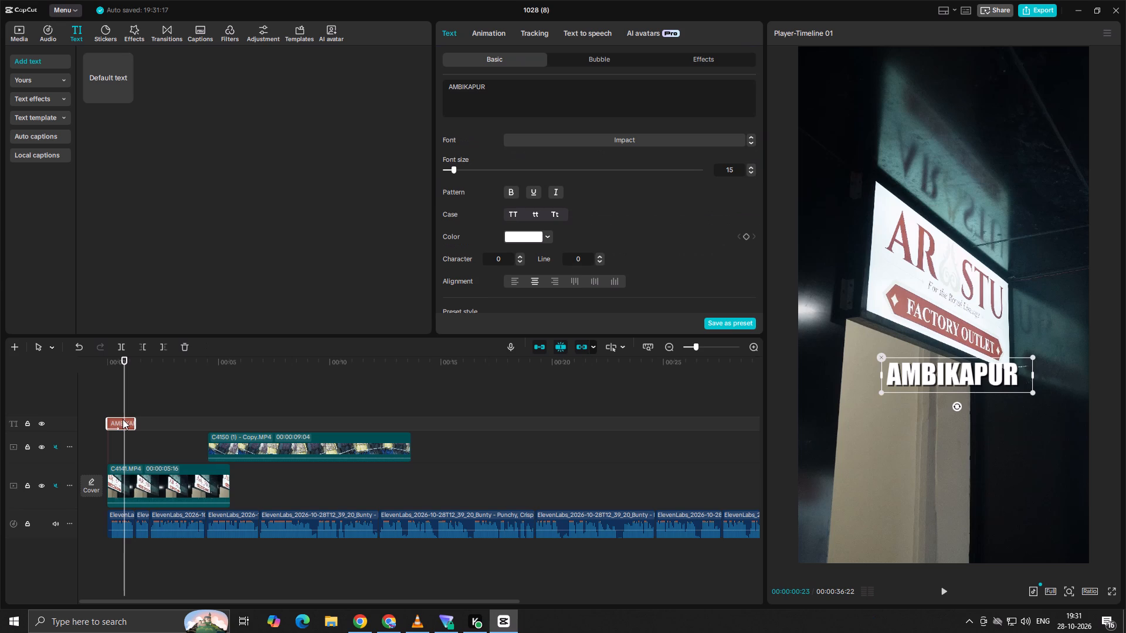
{"action": "left_click_drag", "start_coordinate": [120, 421], "coordinate": [126, 426], "text": "alt"}
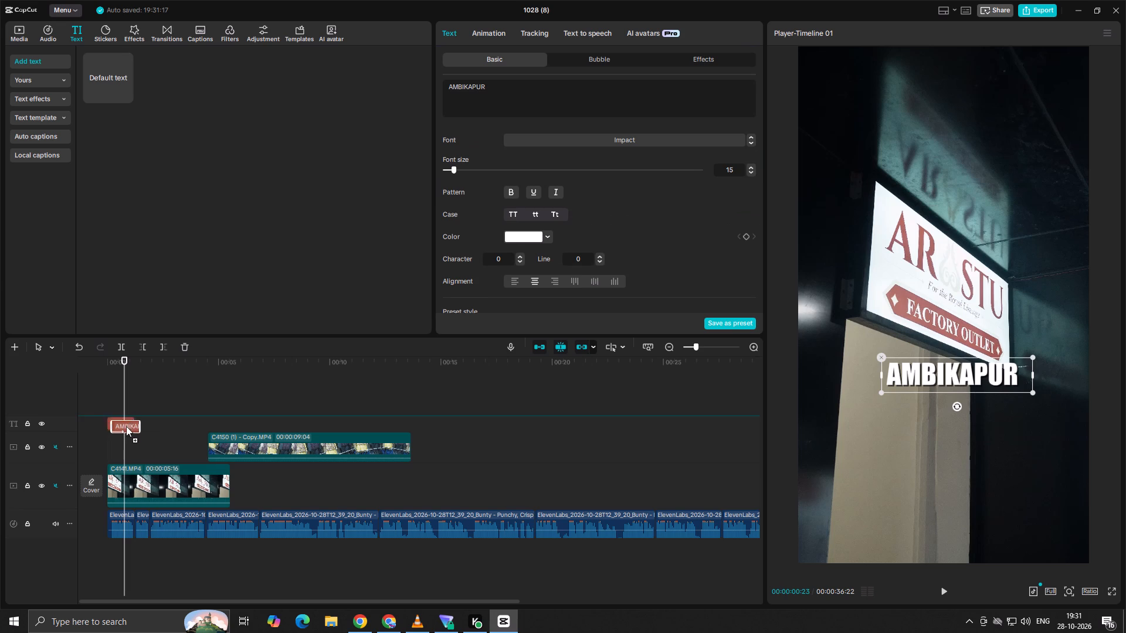
{"action": "left_click_drag", "start_coordinate": [126, 426], "coordinate": [130, 438], "text": "alt"}
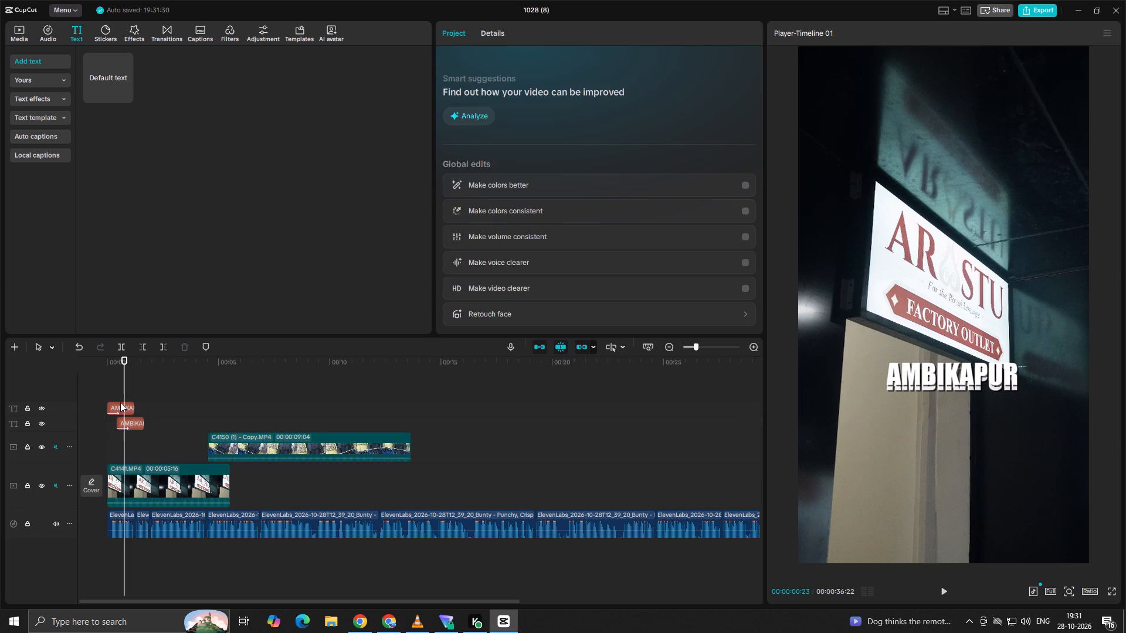
{"action": "left_click", "coordinate": [116, 393]}
{"action": "left_click_drag", "start_coordinate": [116, 393], "coordinate": [83, 396]}
{"action": "key", "text": "space"}
{"action": "key", "text": "space"}
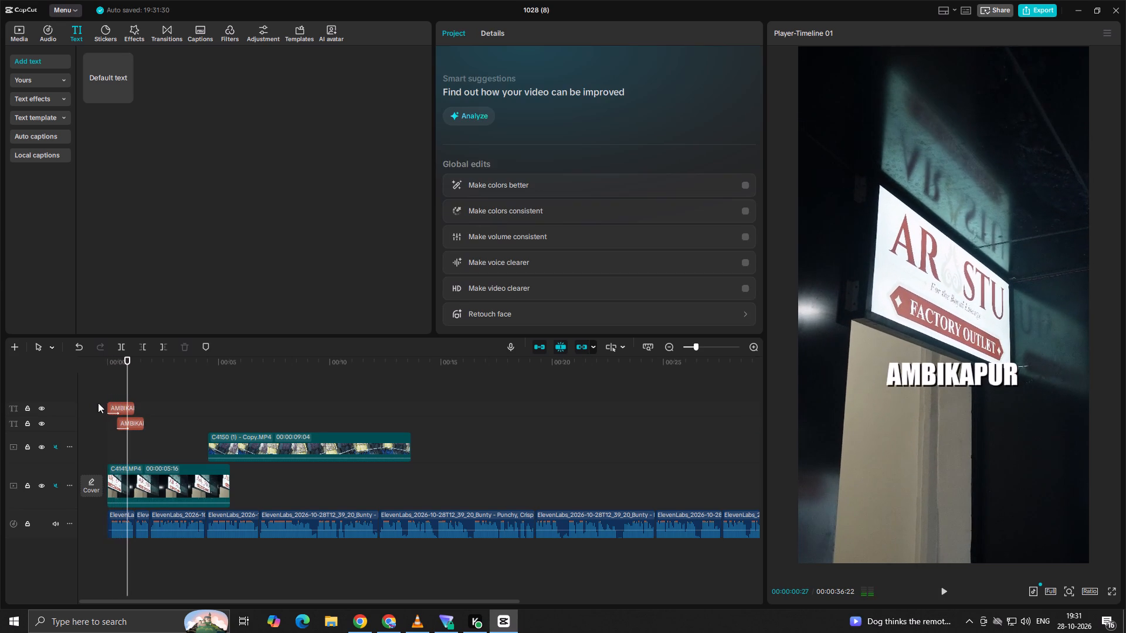
Move the duplicate text directly below AMBIKAPUR in the frame and change its wording to WALON.
{"action": "left_click", "coordinate": [126, 424]}
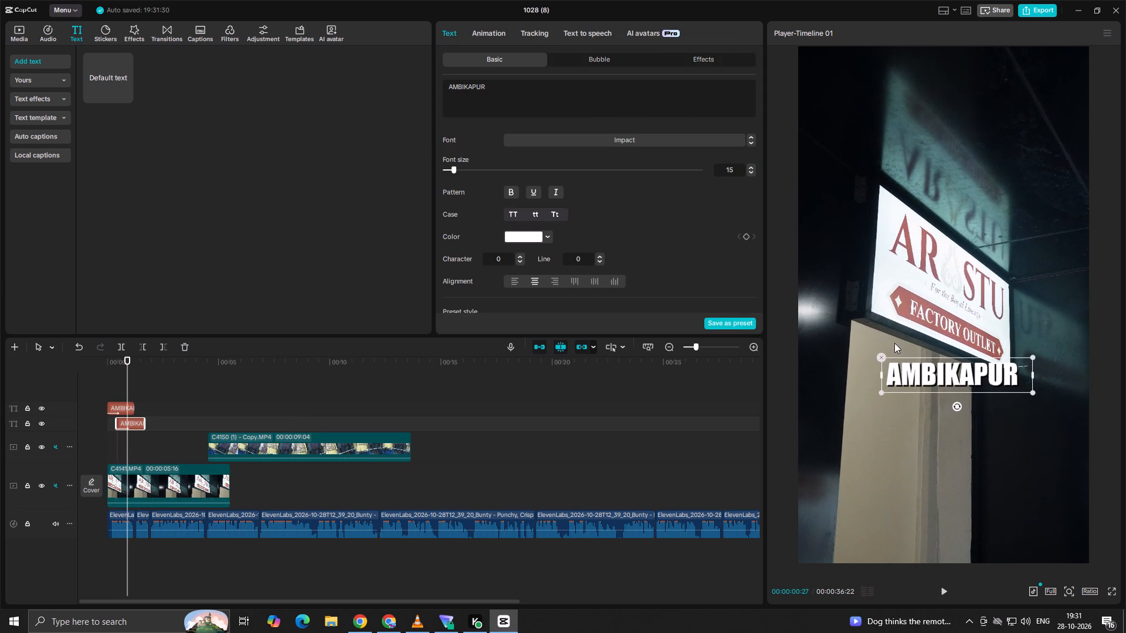
{"action": "left_click_drag", "start_coordinate": [945, 374], "coordinate": [948, 408]}
{"action": "left_click_drag", "start_coordinate": [491, 93], "coordinate": [344, 87]}
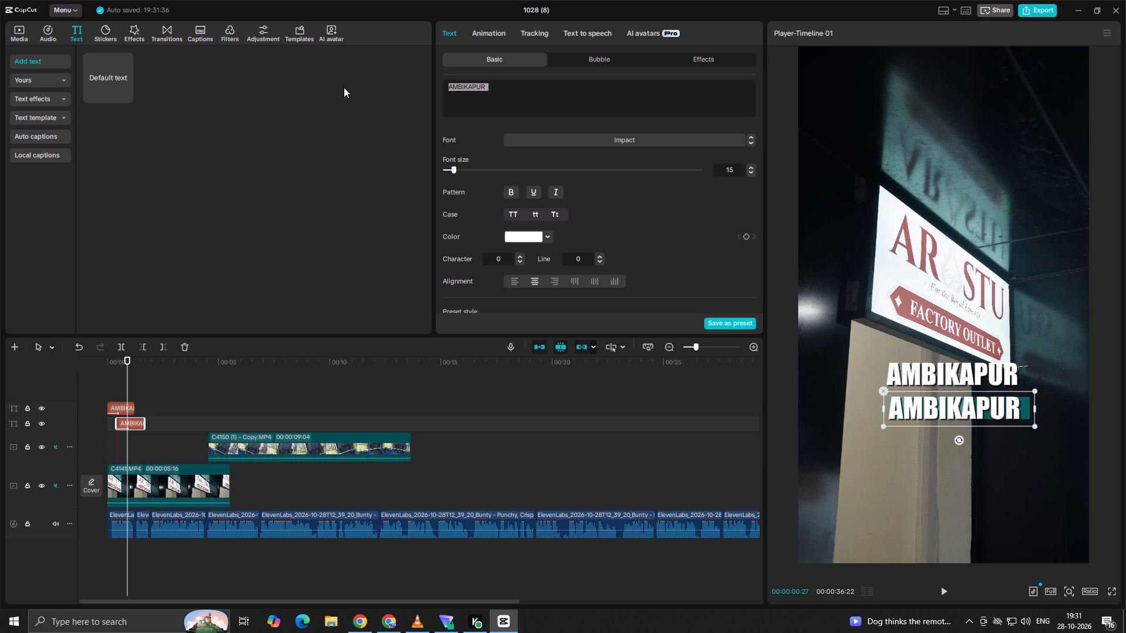
{"action": "type", "text": "WALON"}
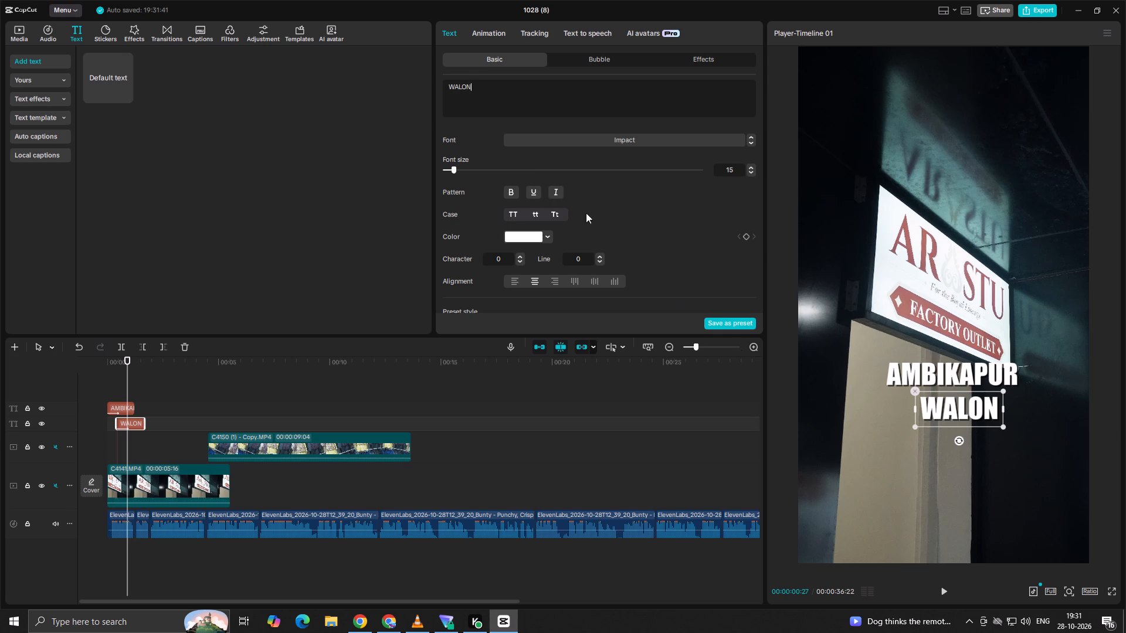
Scale the WALON text down so it is clearly smaller than AMBIKAPUR.
{"action": "scroll", "coordinate": [548, 165], "scroll_direction": "down", "scroll_amount": 5}
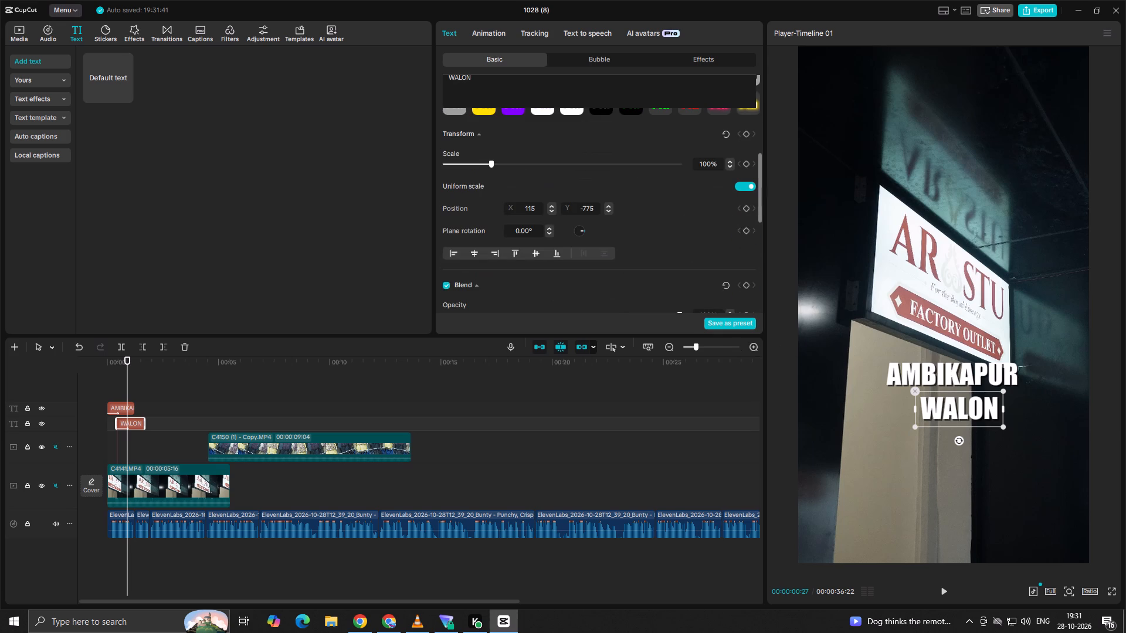
{"action": "left_click_drag", "start_coordinate": [491, 162], "coordinate": [477, 164]}
Change the WALON text to title case so it reads Walon.
{"action": "scroll", "coordinate": [527, 179], "scroll_direction": "up", "scroll_amount": 4}
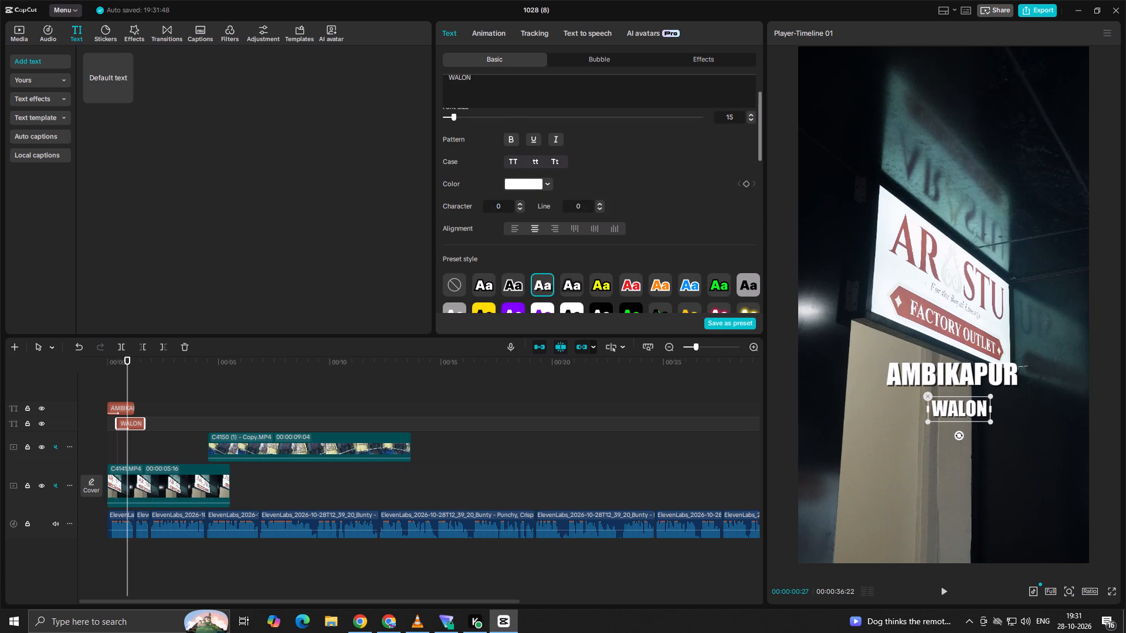
{"action": "left_click", "coordinate": [487, 85]}
{"action": "key", "text": "BackSpace"}
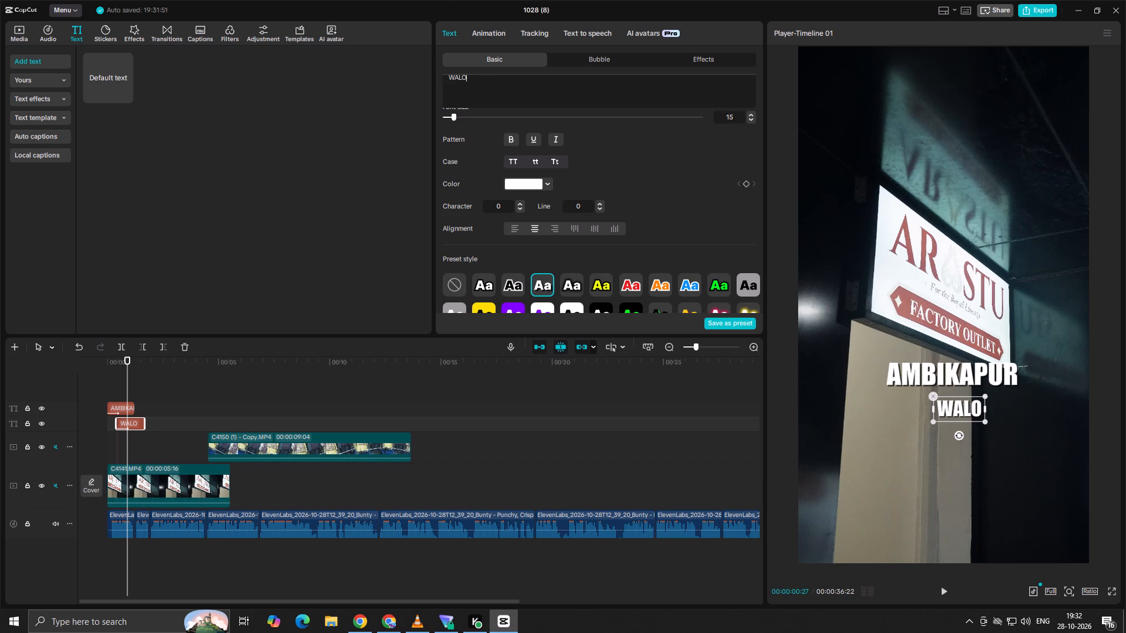
{"action": "key", "text": "n"}
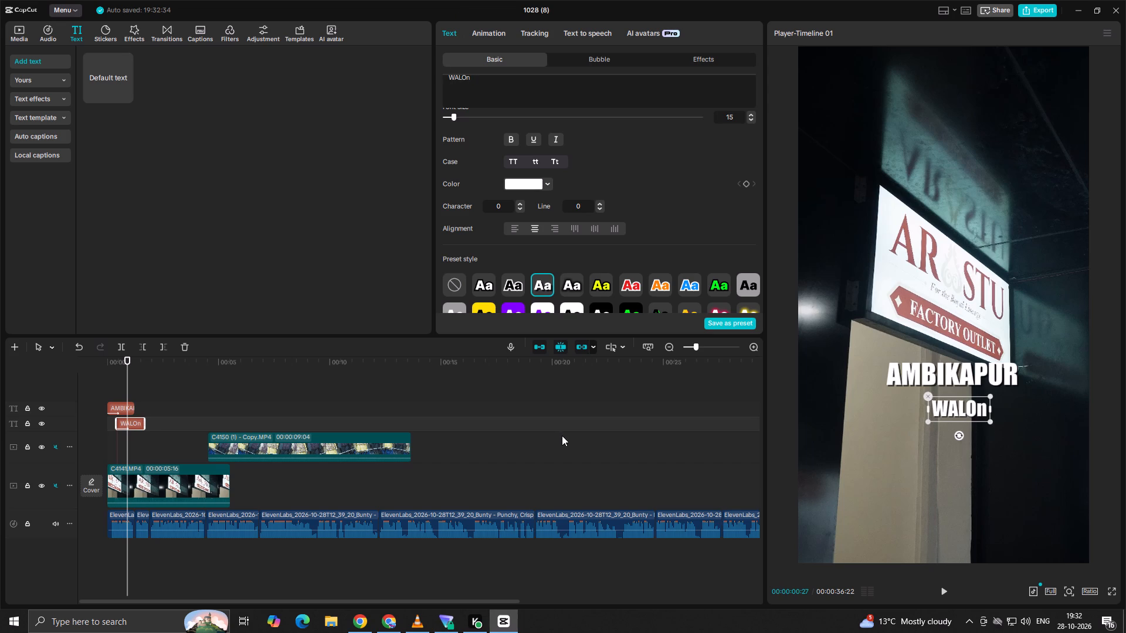
{"action": "left_click", "coordinate": [557, 158]}
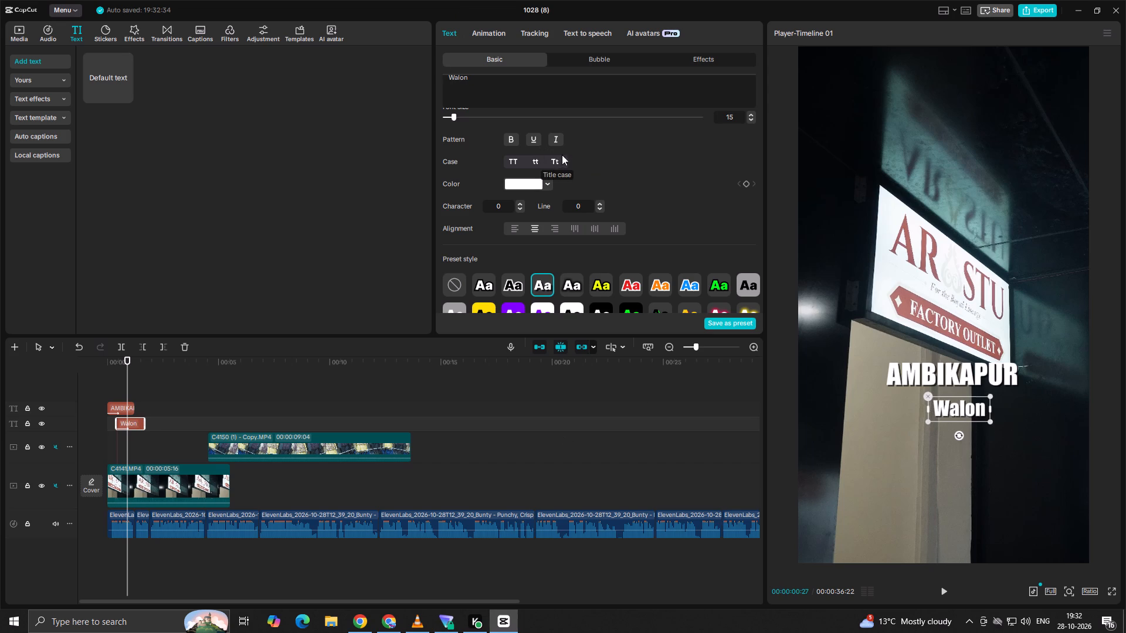
Replay the opening from the start to check how the AMBIKAPUR and Walon texts appear and end against the voiceover.
{"action": "left_click", "coordinate": [154, 411]}
{"action": "left_click_drag", "start_coordinate": [154, 410], "coordinate": [133, 409]}
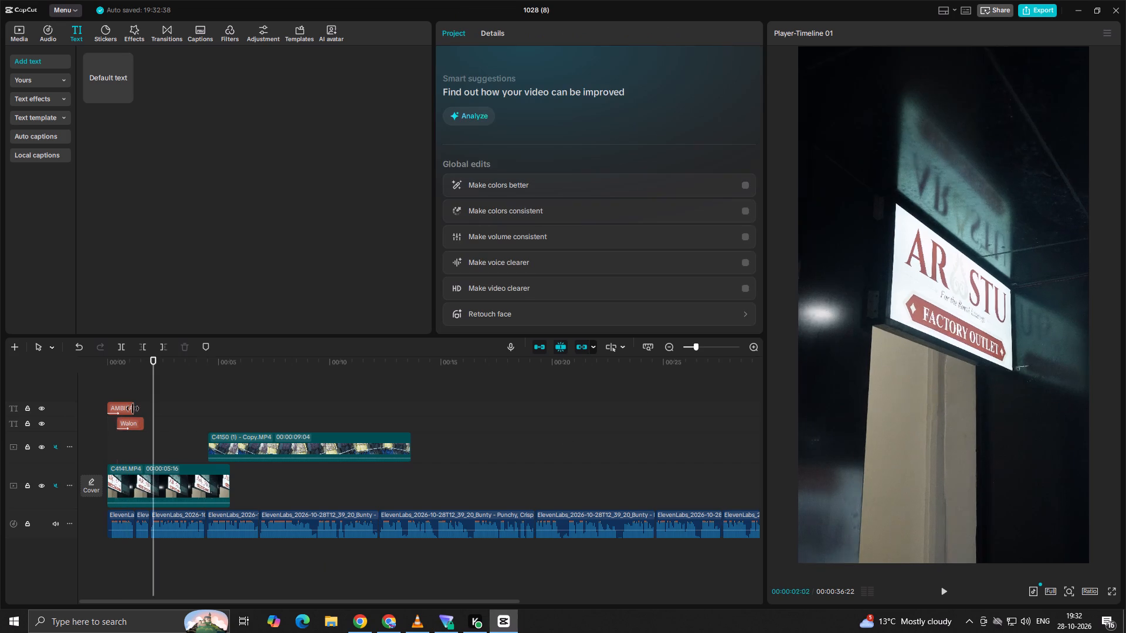
{"action": "left_click_drag", "start_coordinate": [133, 409], "coordinate": [63, 409]}
{"action": "key", "text": "space"}
{"action": "key", "text": "space"}
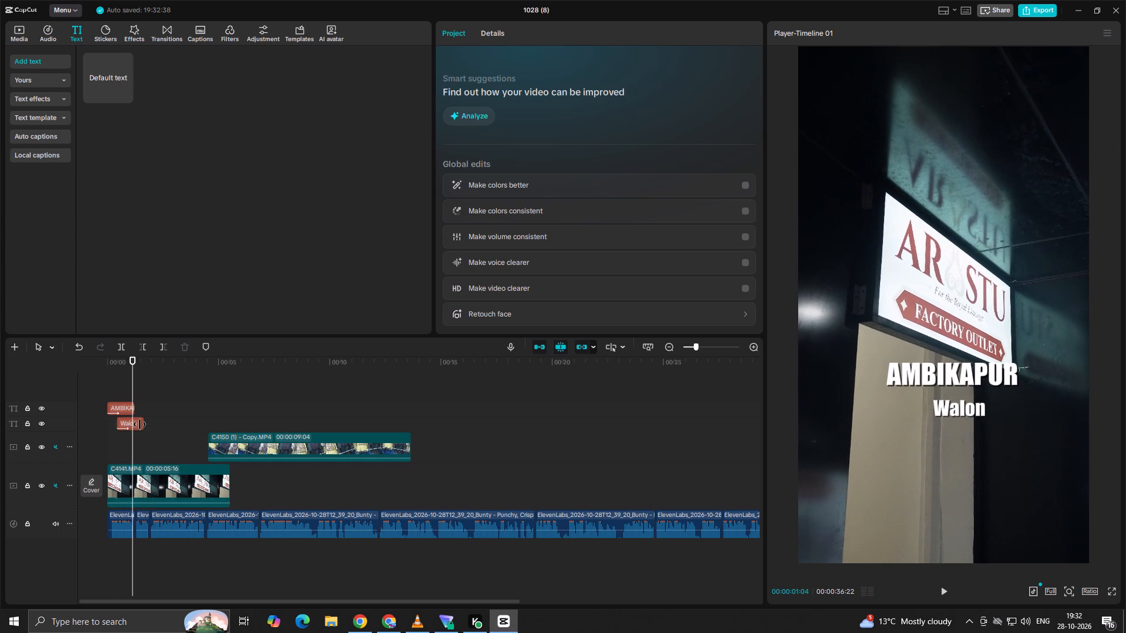
{"action": "key", "text": "space"}
{"action": "key", "text": "space"}
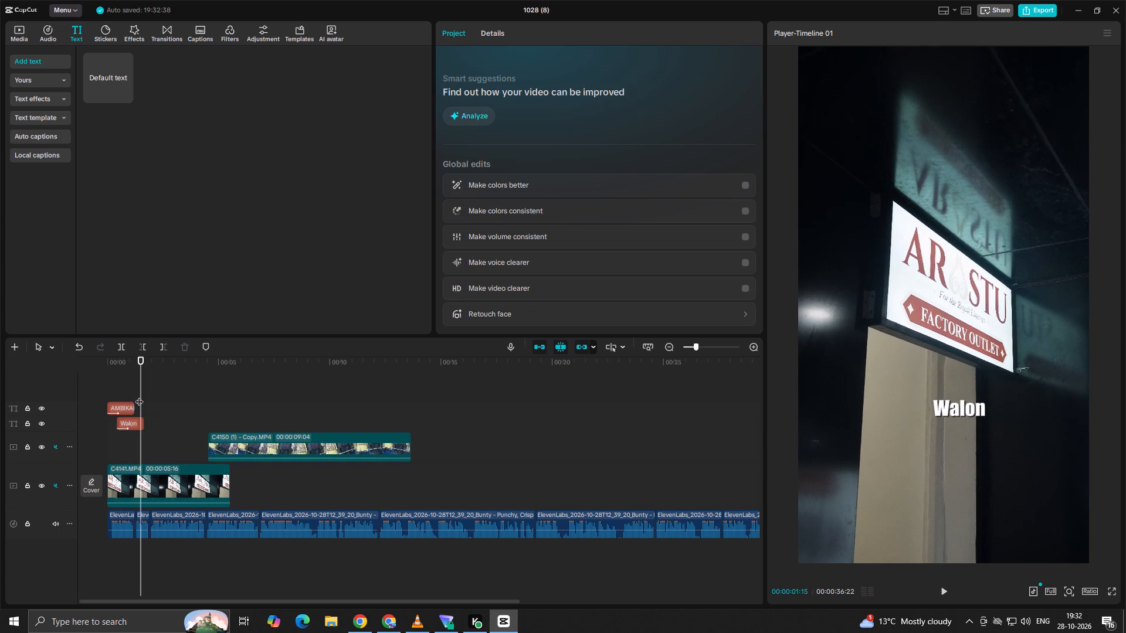
{"action": "left_click_drag", "start_coordinate": [142, 393], "coordinate": [82, 400]}
{"action": "key", "text": "space"}
{"action": "key", "text": "space"}
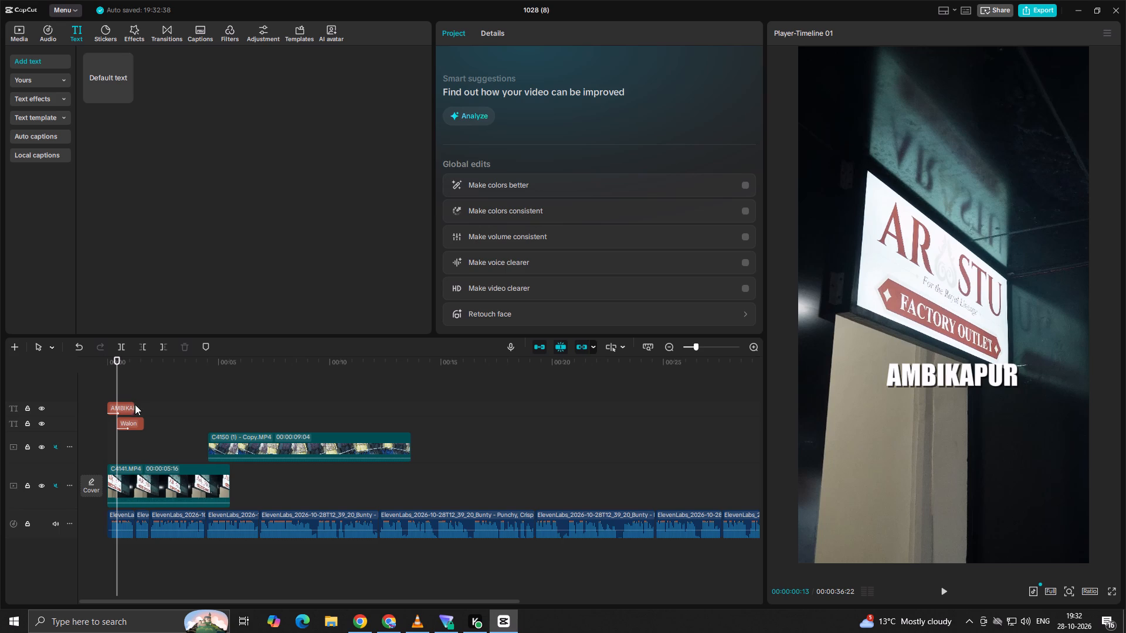
Extend the AMBIKAPUR text's end to line up with the end of the Walon text, and replay the opening.
{"action": "left_click", "coordinate": [132, 406]}
{"action": "left_click_drag", "start_coordinate": [132, 406], "coordinate": [139, 405]}
{"action": "left_click", "coordinate": [132, 392]}
{"action": "left_click_drag", "start_coordinate": [131, 391], "coordinate": [72, 397]}
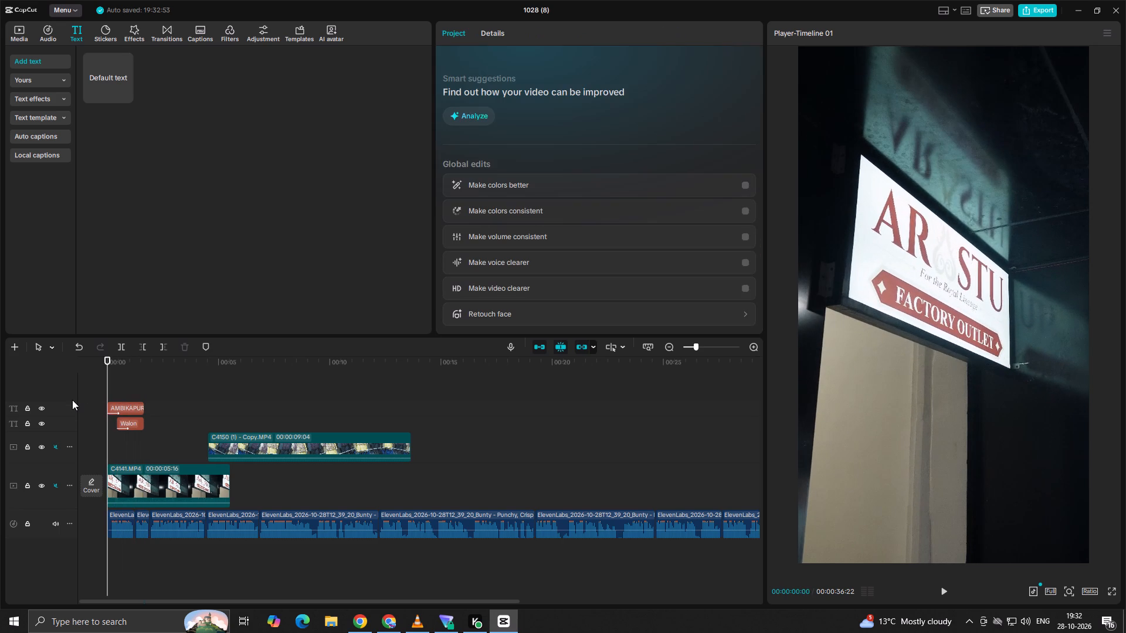
{"action": "key", "text": "space"}
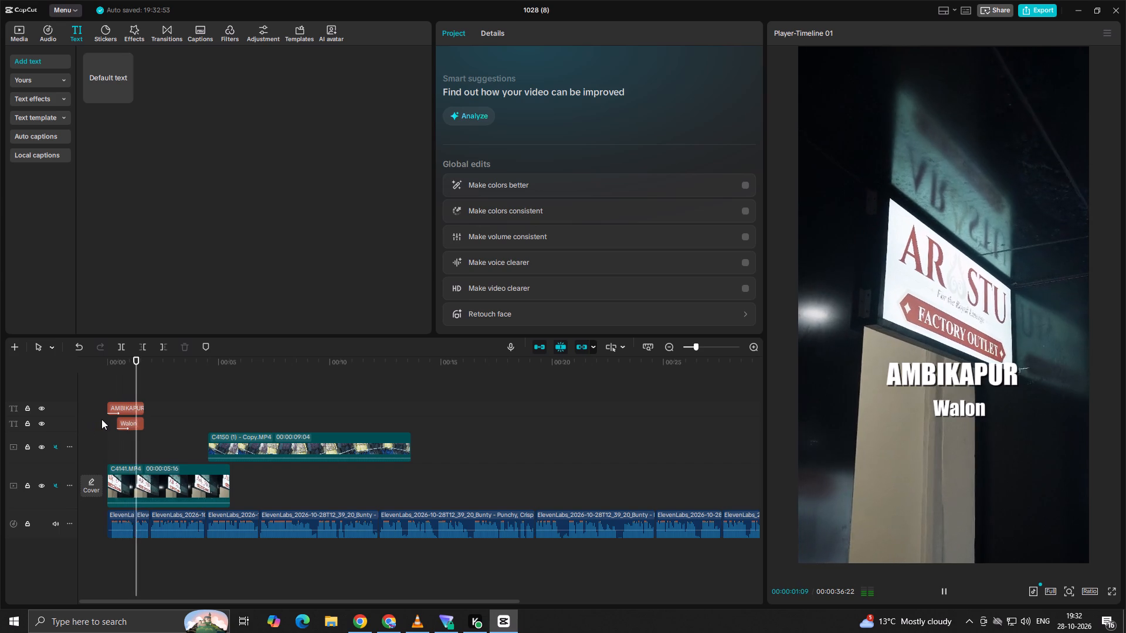
{"action": "key", "text": "space"}
Trim the ends of the AMBIKAPUR and Walon texts to 00:00:01:07, where the first voiceover phrase ends, and replay the opening.
{"action": "scroll", "coordinate": [125, 401], "scroll_direction": "up", "scroll_amount": 9, "text": "ctrl"}
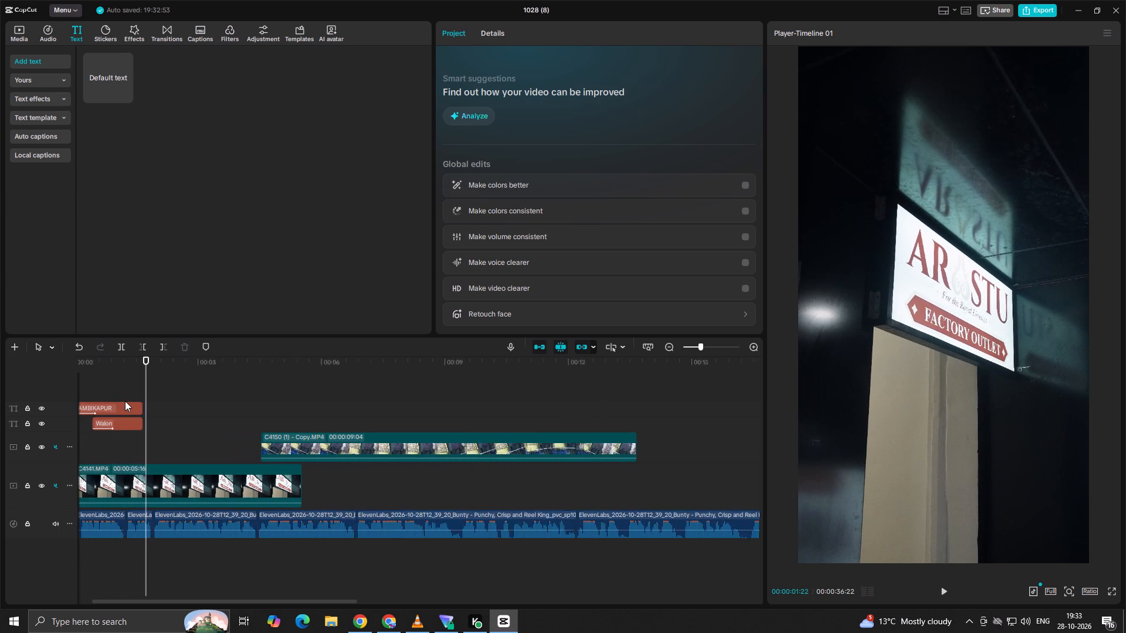
{"action": "scroll", "coordinate": [125, 401], "scroll_direction": "up", "scroll_amount": 3, "text": "ctrl"}
{"action": "left_click_drag", "start_coordinate": [149, 389], "coordinate": [124, 407]}
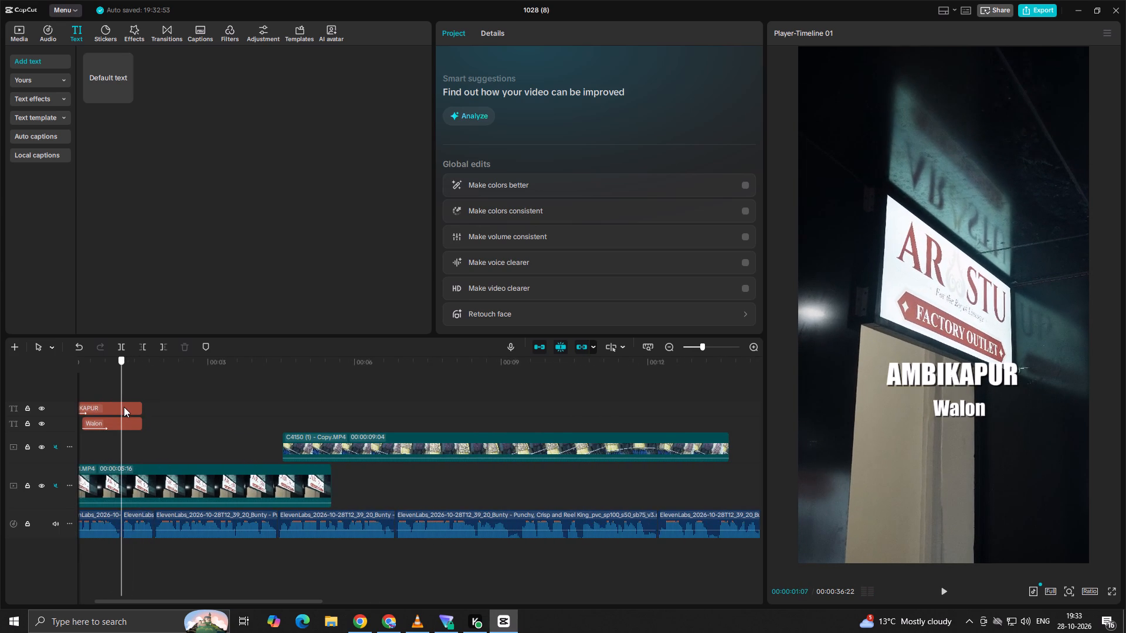
{"action": "left_click_drag", "start_coordinate": [124, 407], "coordinate": [123, 407]}
{"action": "left_click", "coordinate": [124, 407]}
{"action": "left_click", "coordinate": [132, 406], "text": "ctrl"}
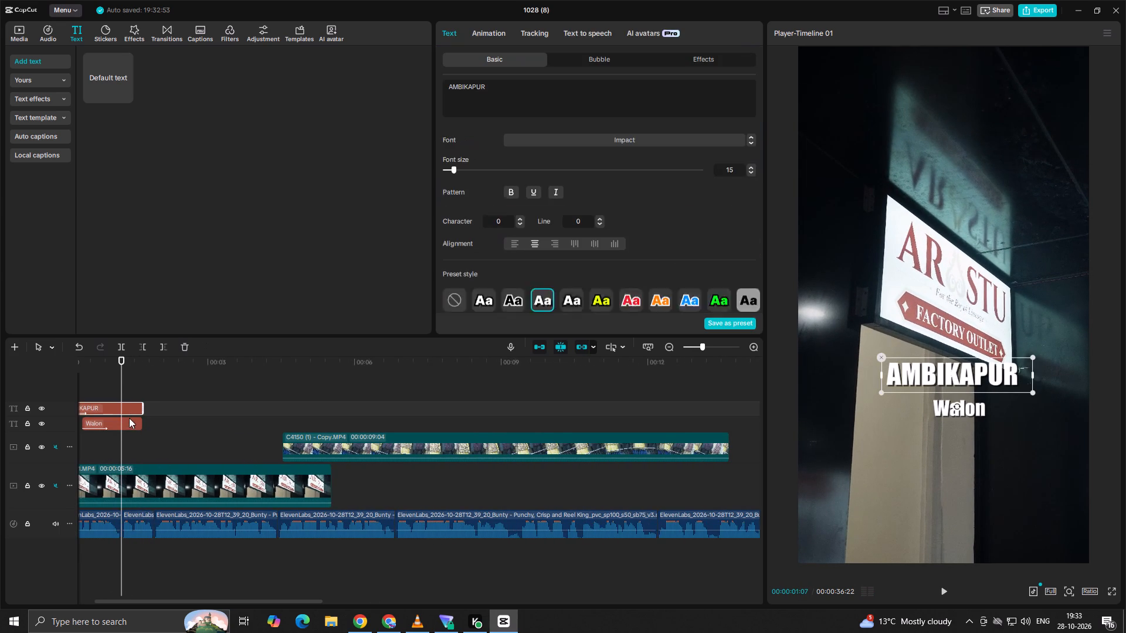
{"action": "left_click", "coordinate": [129, 423], "text": "ctrl"}
{"action": "left_click", "coordinate": [161, 349], "text": "ctrl"}
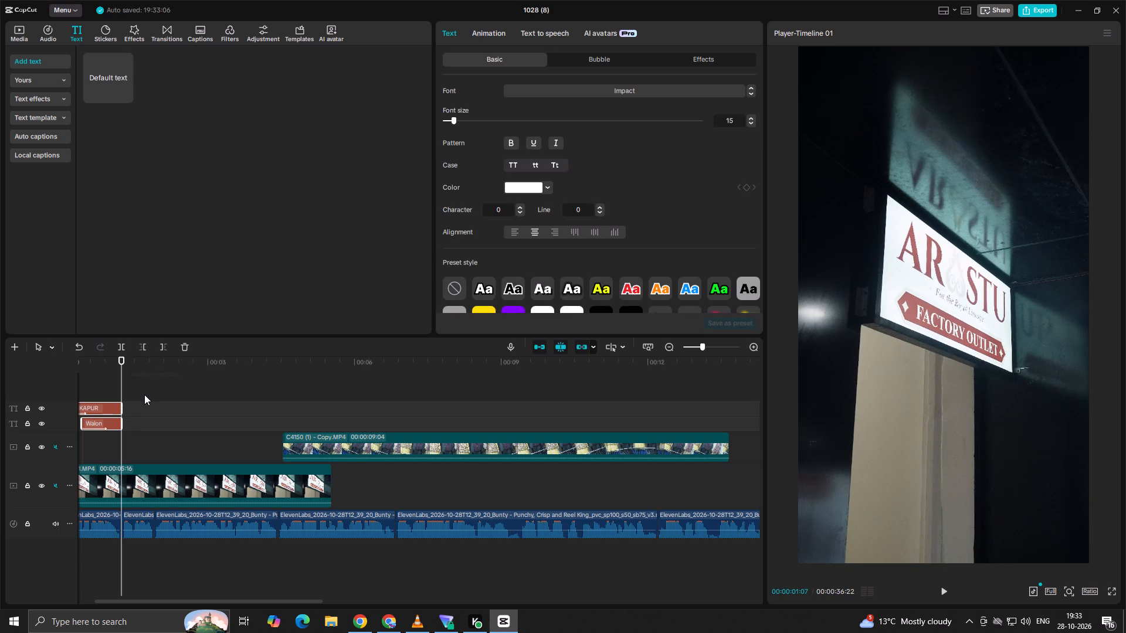
{"action": "left_click", "coordinate": [144, 394]}
{"action": "left_click_drag", "start_coordinate": [144, 394], "coordinate": [35, 400]}
{"action": "key", "text": "space"}
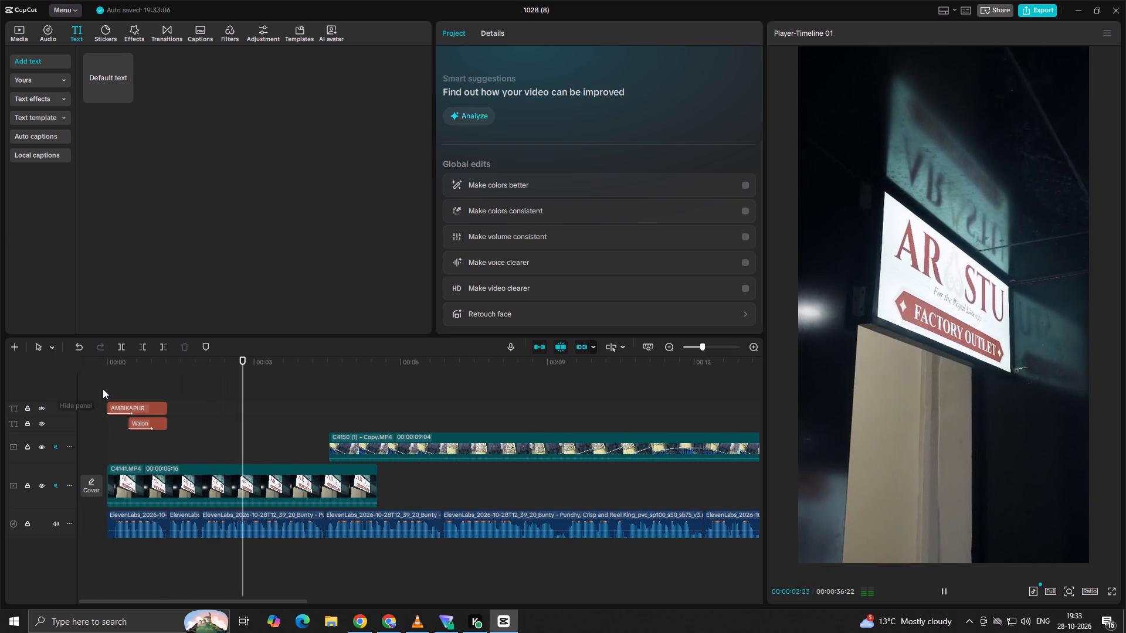
{"action": "key", "text": "space"}
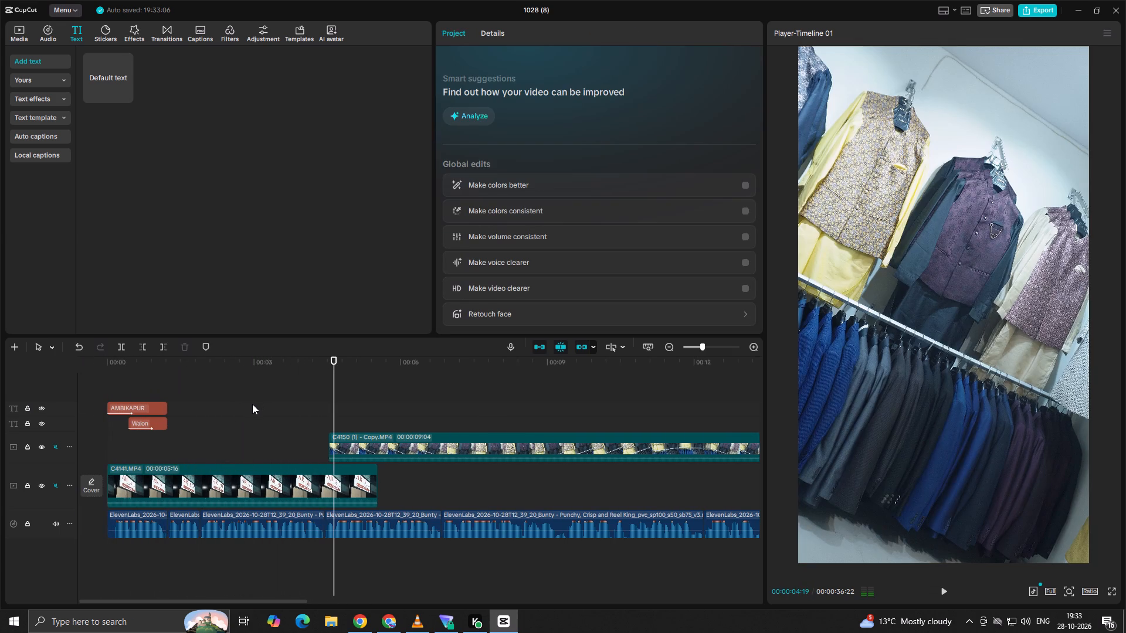
Shorten the C4141.MP4 sign clip so it ends together with the AMBIKAPUR and Walon texts at 00:00:01:07.
{"action": "left_click", "coordinate": [158, 390]}
{"action": "key", "text": "space"}
{"action": "key", "text": "space"}
{"action": "left_click", "coordinate": [195, 478]}
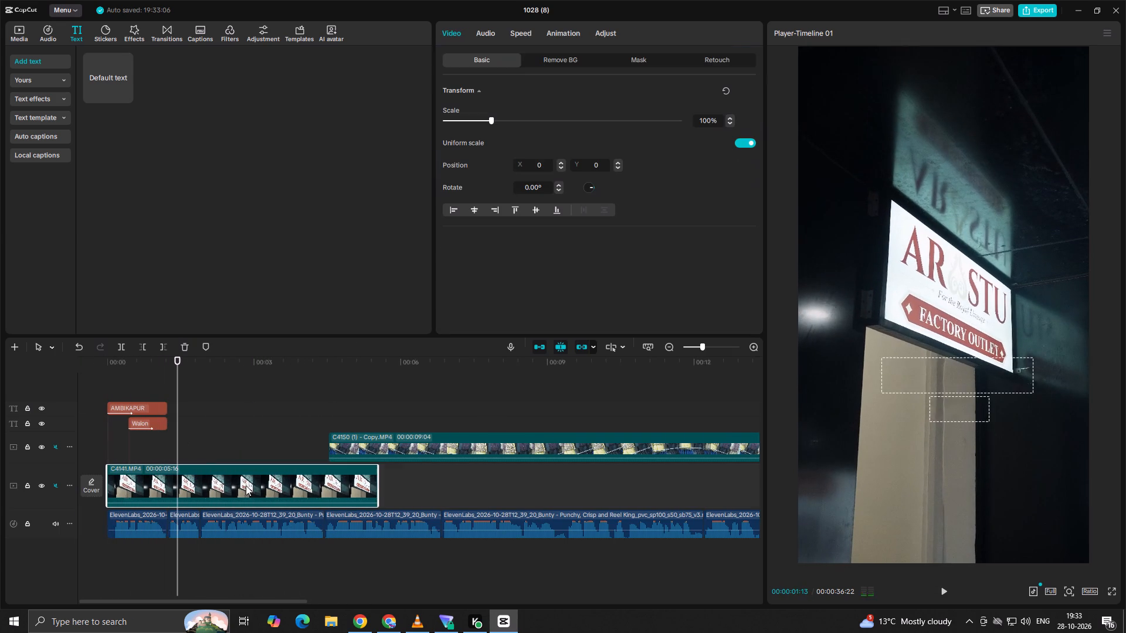
{"action": "left_click_drag", "start_coordinate": [379, 478], "coordinate": [160, 524]}
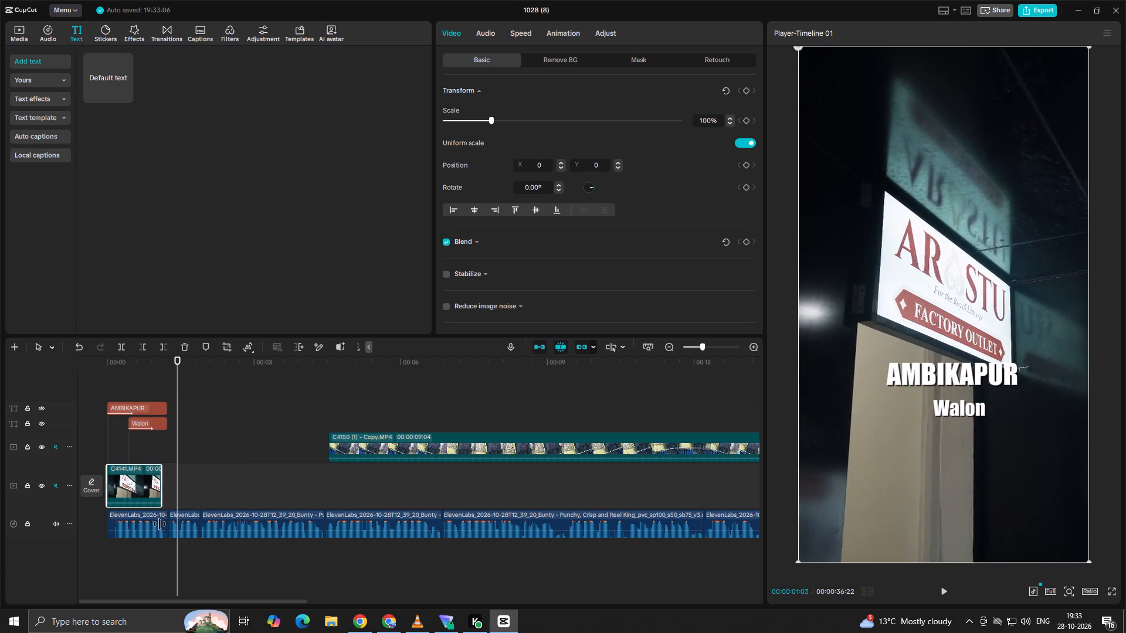
{"action": "left_click_drag", "start_coordinate": [160, 524], "coordinate": [168, 520]}
{"action": "left_click", "coordinate": [166, 455]}
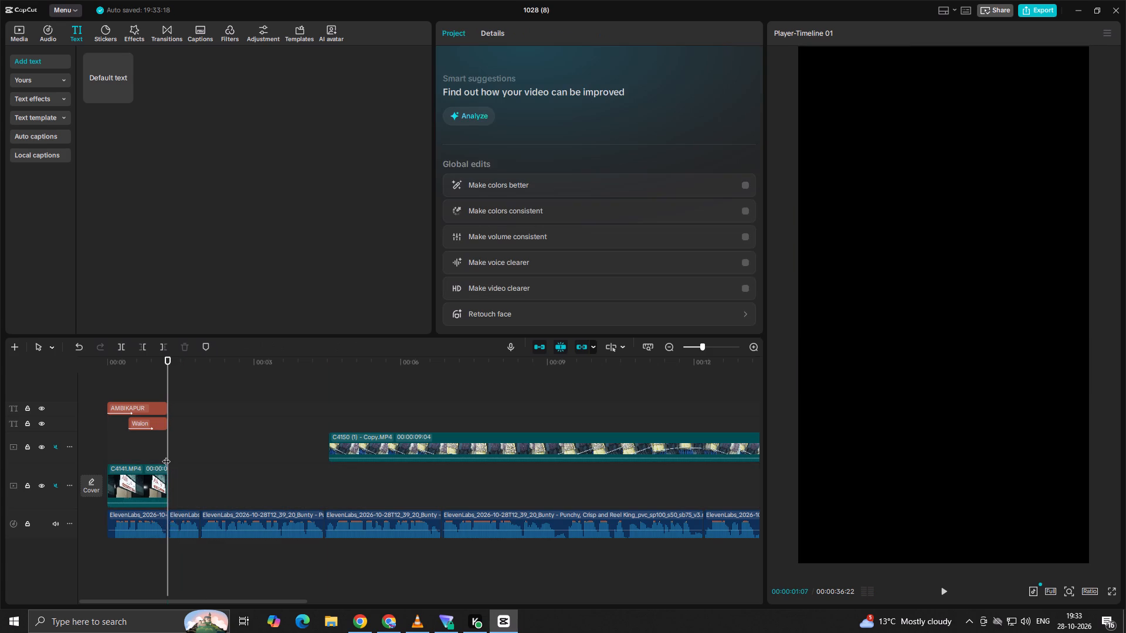
Add the C4112.MP4 clip from the imported media to the main track directly after C4141.MP4.
{"action": "scroll", "coordinate": [342, 377], "scroll_direction": "up", "scroll_amount": 3}
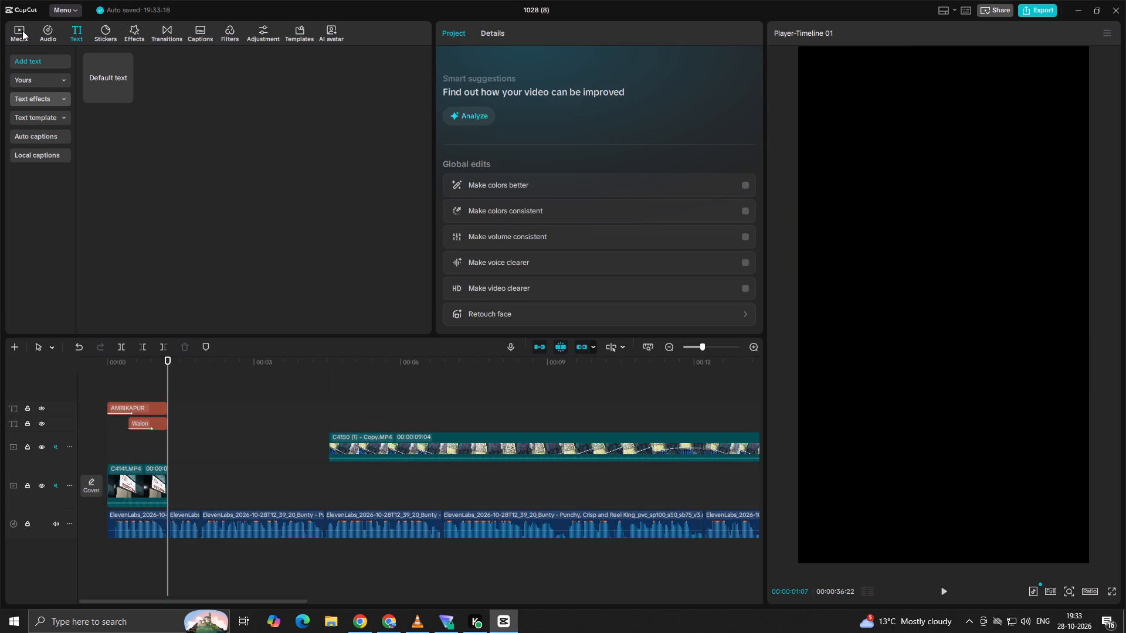
{"action": "left_click", "coordinate": [22, 30]}
{"action": "scroll", "coordinate": [281, 156], "scroll_direction": "down", "scroll_amount": 1}
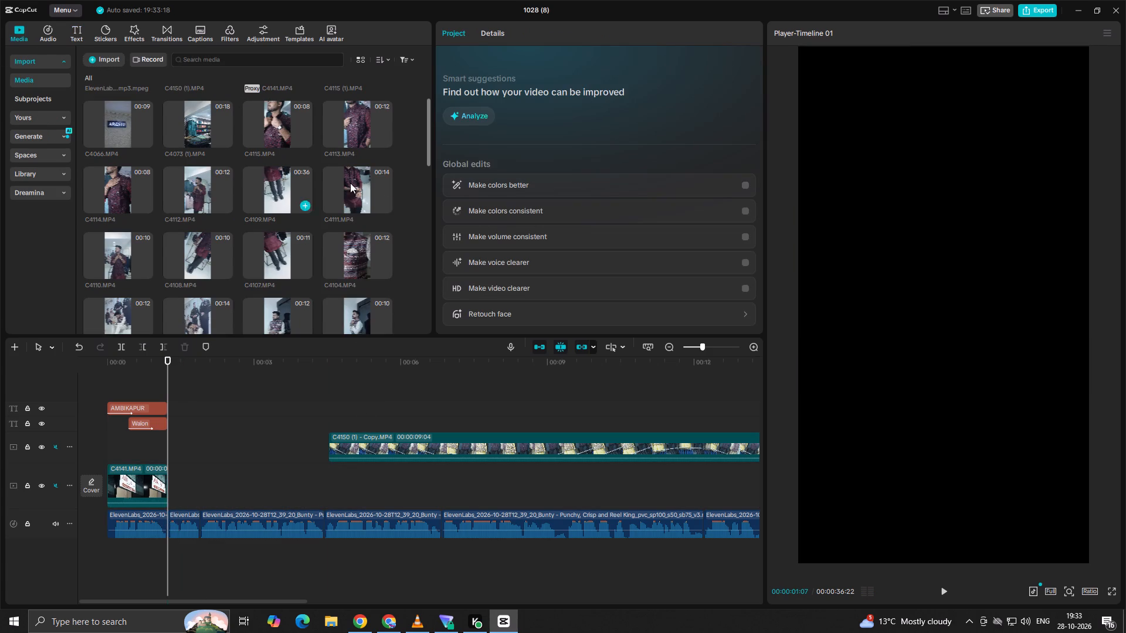
{"action": "scroll", "coordinate": [306, 240], "scroll_direction": "down", "scroll_amount": 4}
{"action": "scroll", "coordinate": [231, 240], "scroll_direction": "up", "scroll_amount": 4}
{"action": "scroll", "coordinate": [301, 243], "scroll_direction": "up", "scroll_amount": 4}
{"action": "left_click", "coordinate": [201, 237]}
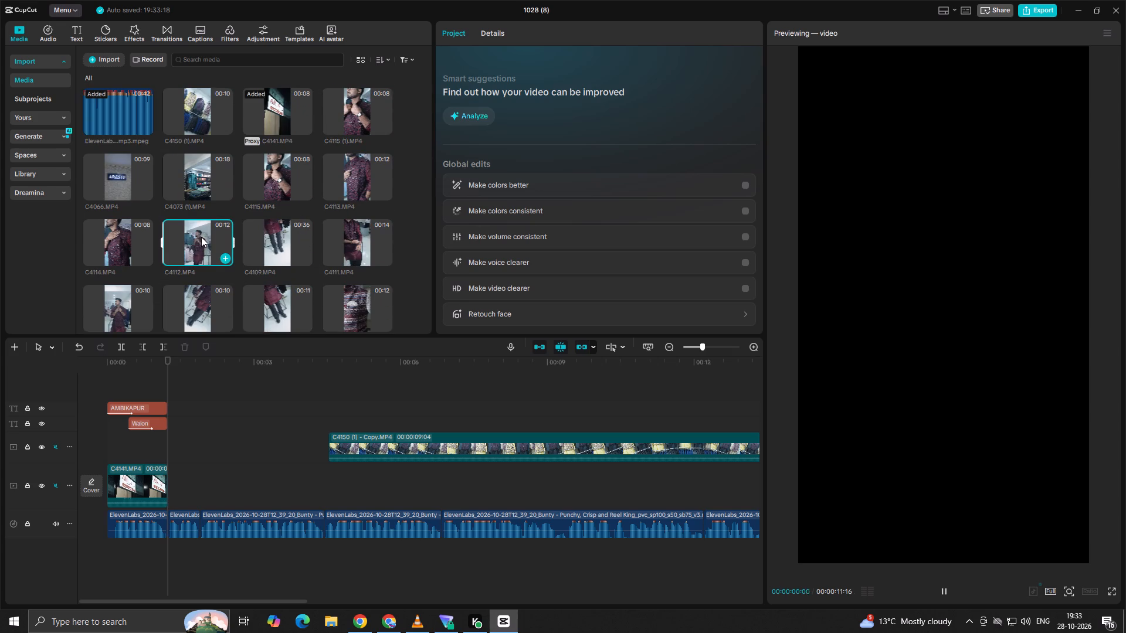
{"action": "key", "text": "space"}
{"action": "left_click_drag", "start_coordinate": [201, 237], "coordinate": [190, 485]}
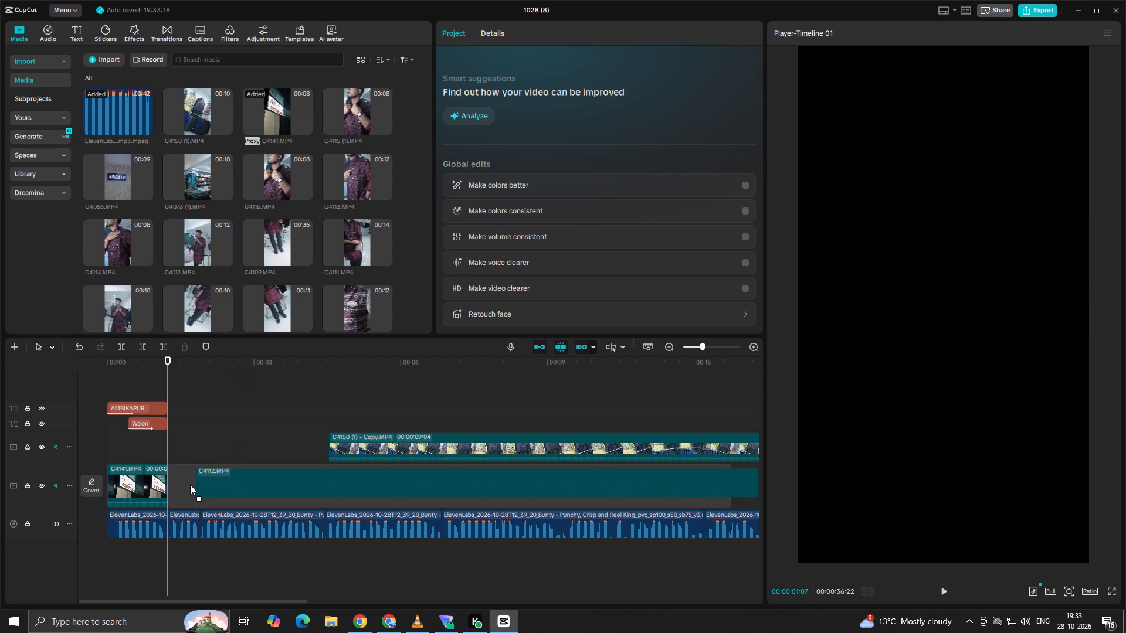
{"action": "left_click_drag", "start_coordinate": [190, 485], "coordinate": [189, 485]}
Play C4112.MP4 against the voiceover and cut its end to just past 00:00:04:16, for a length of 00:00:03:17.
{"action": "left_click", "coordinate": [162, 454]}
{"action": "key", "text": "space"}
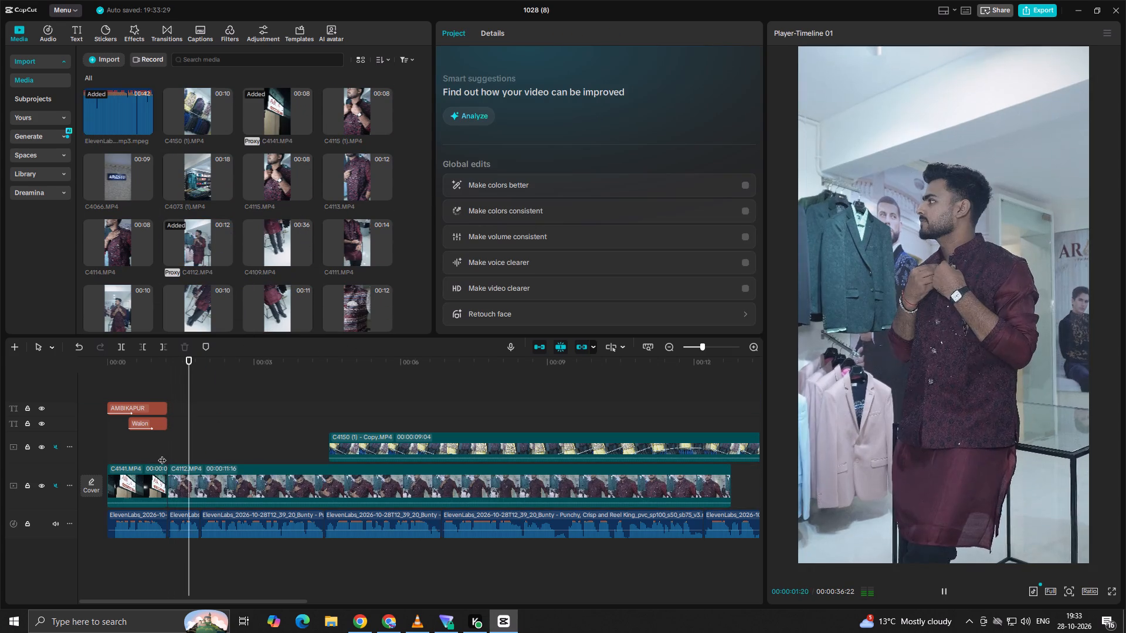
{"action": "key", "text": "space"}
{"action": "left_click", "coordinate": [153, 452]}
{"action": "key", "text": "space"}
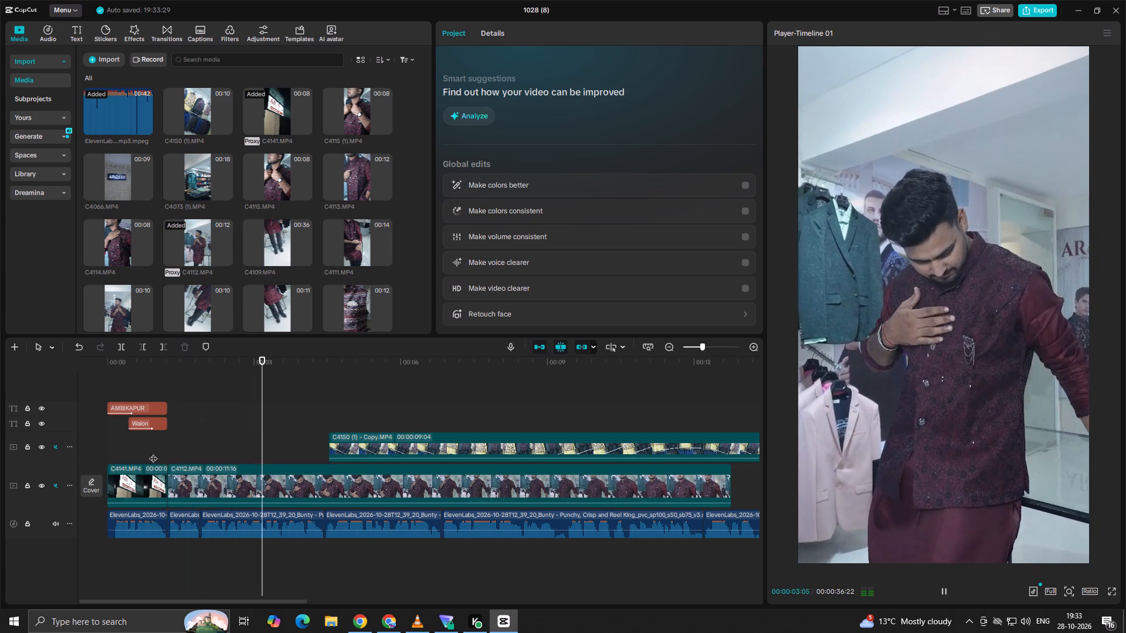
{"action": "key", "text": "space"}
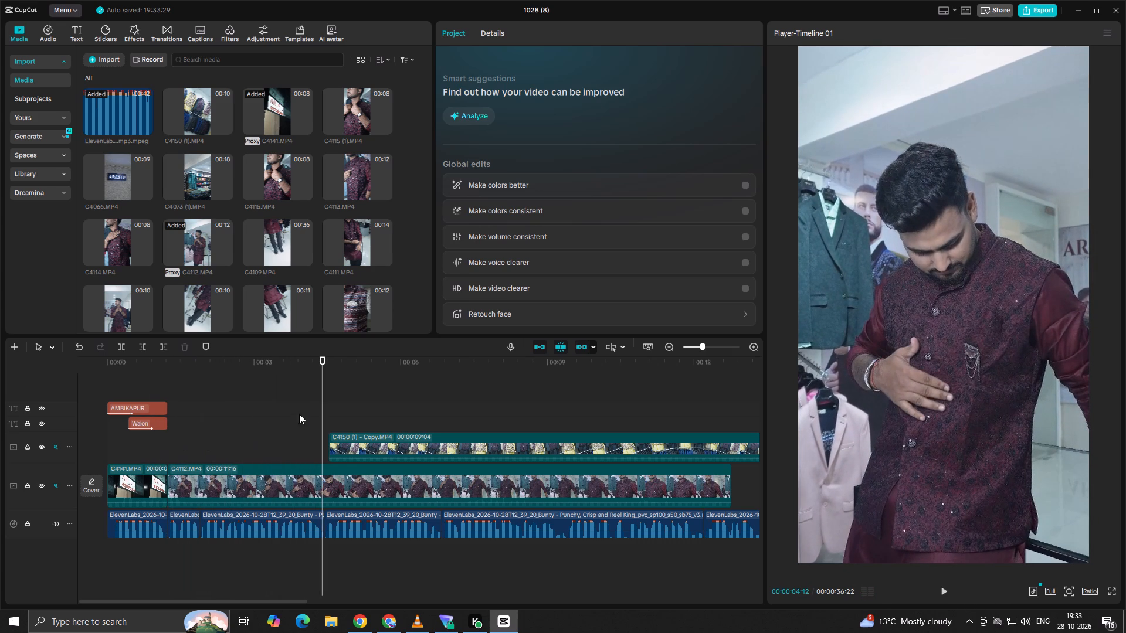
{"action": "left_click_drag", "start_coordinate": [326, 409], "coordinate": [333, 409]}
{"action": "left_click_drag", "start_coordinate": [333, 411], "coordinate": [328, 417]}
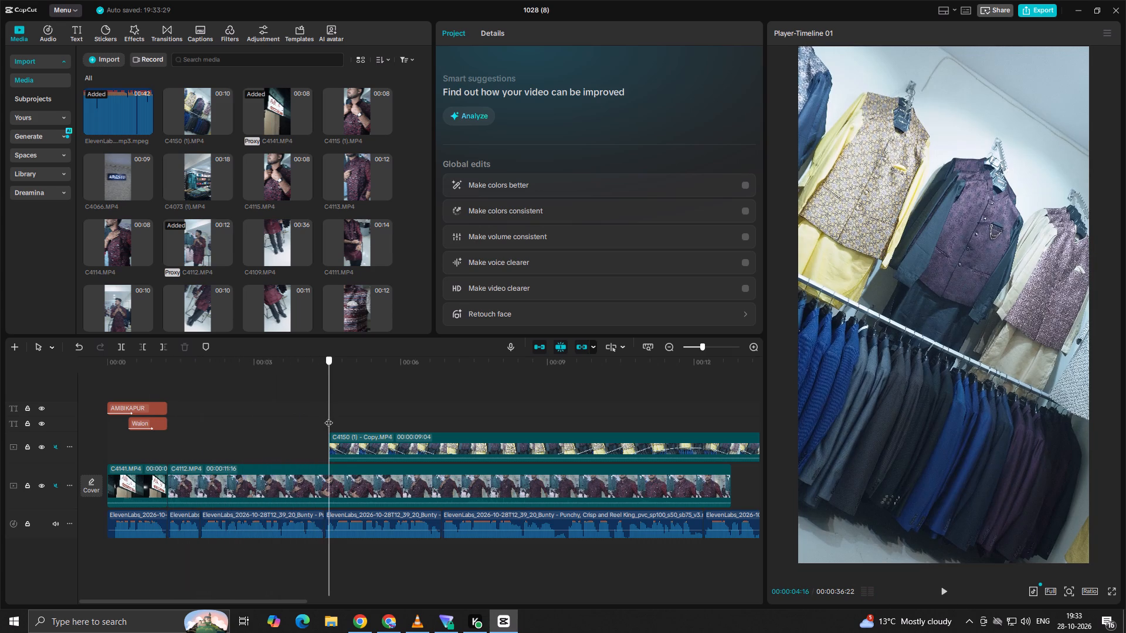
{"action": "left_click_drag", "start_coordinate": [328, 417], "coordinate": [328, 419]}
{"action": "left_click", "coordinate": [344, 491]}
{"action": "left_click", "coordinate": [169, 349]}
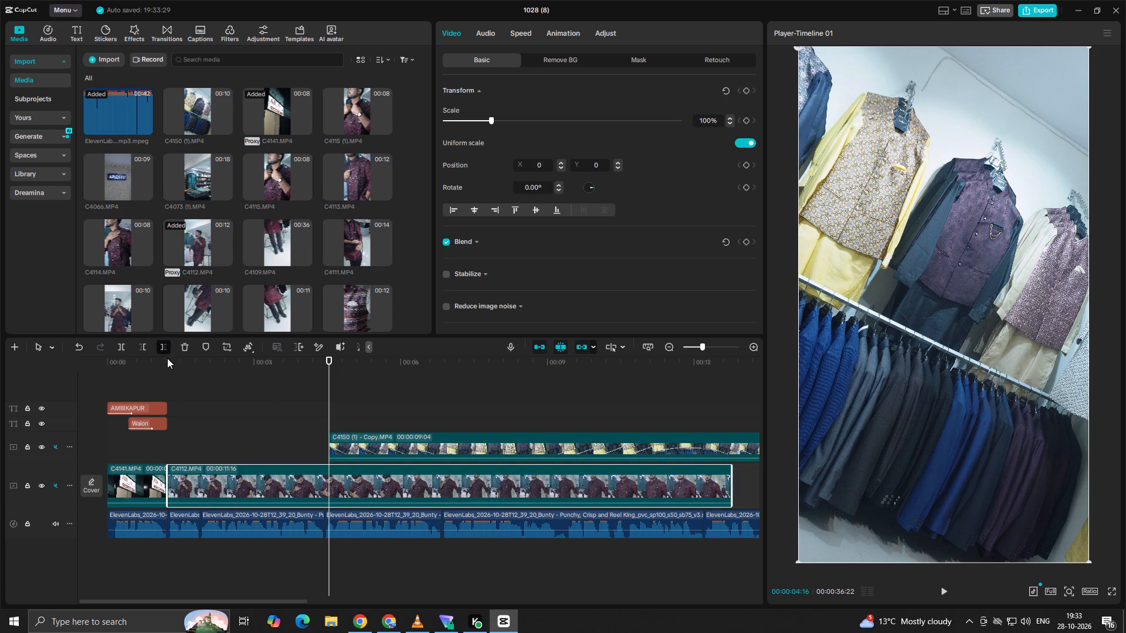
{"action": "left_click_drag", "start_coordinate": [330, 478], "coordinate": [340, 478]}
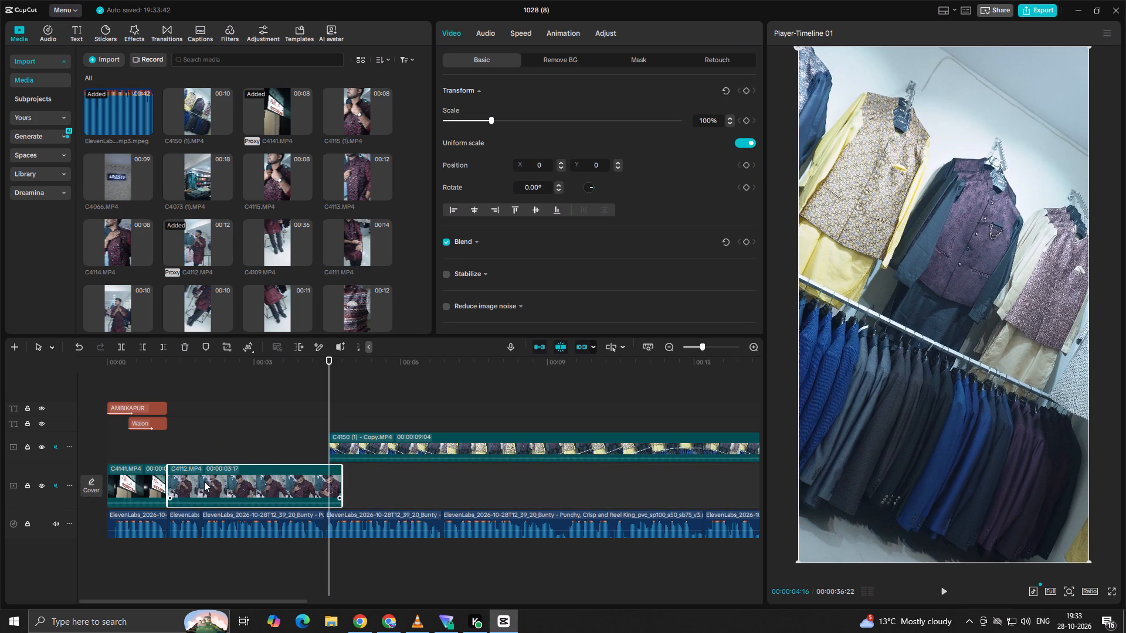
Trim a few frames off the start of C4112.MP4 to make it 00:00:03:14 long, and replay across the cut.
{"action": "left_click_drag", "start_coordinate": [170, 483], "coordinate": [175, 482]}
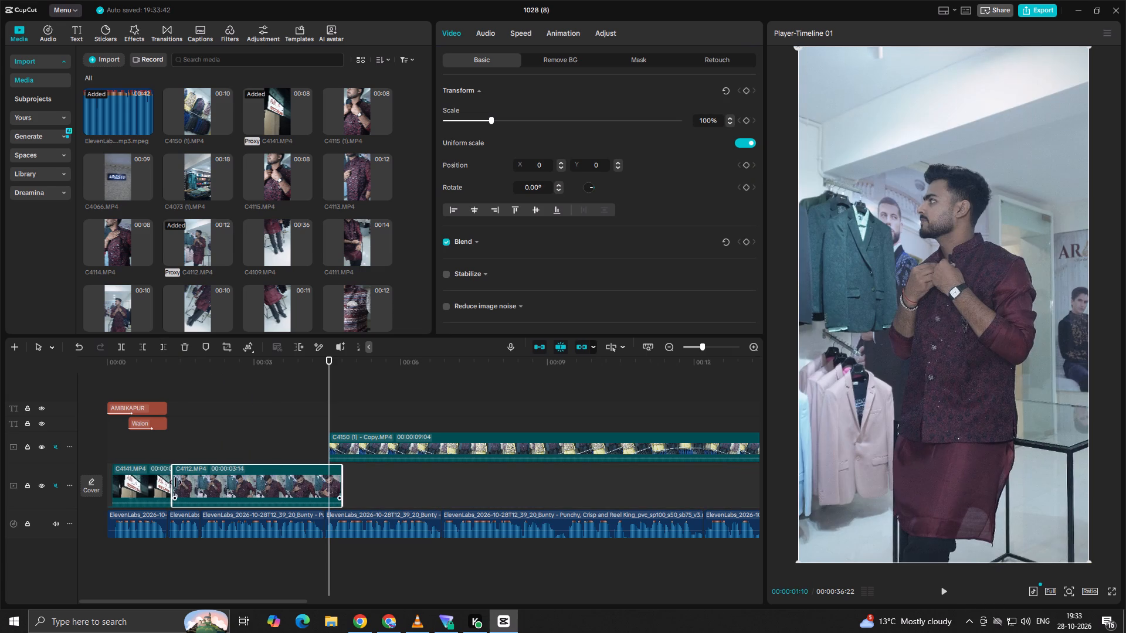
{"action": "left_click", "coordinate": [206, 400]}
{"action": "left_click_drag", "start_coordinate": [206, 400], "coordinate": [168, 428]}
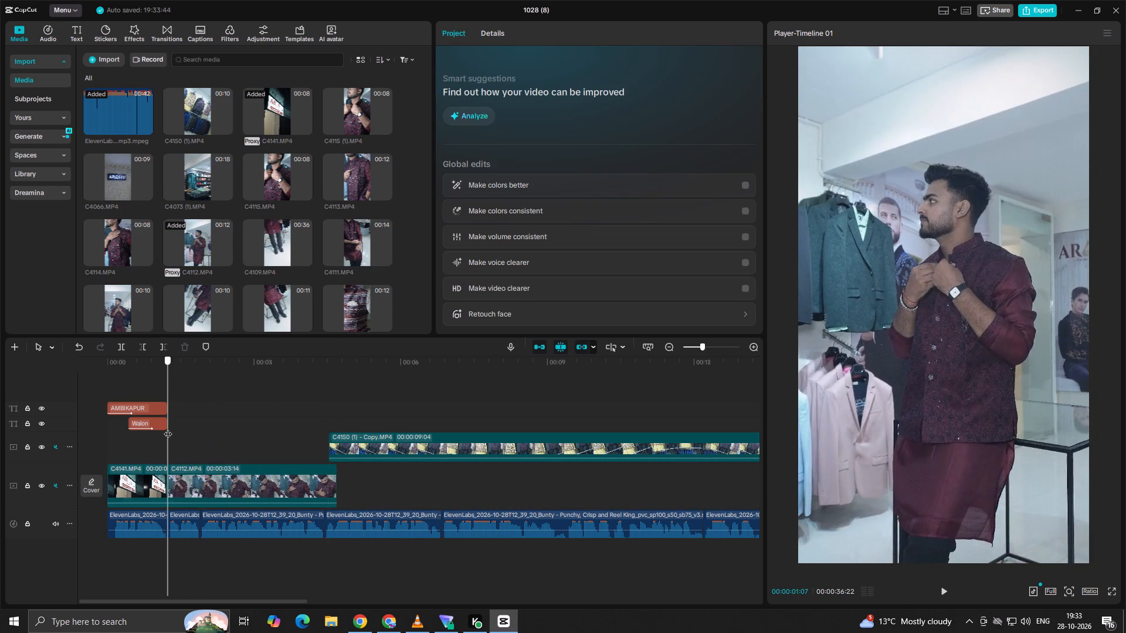
{"action": "left_click_drag", "start_coordinate": [168, 428], "coordinate": [160, 435]}
{"action": "key", "text": "space"}
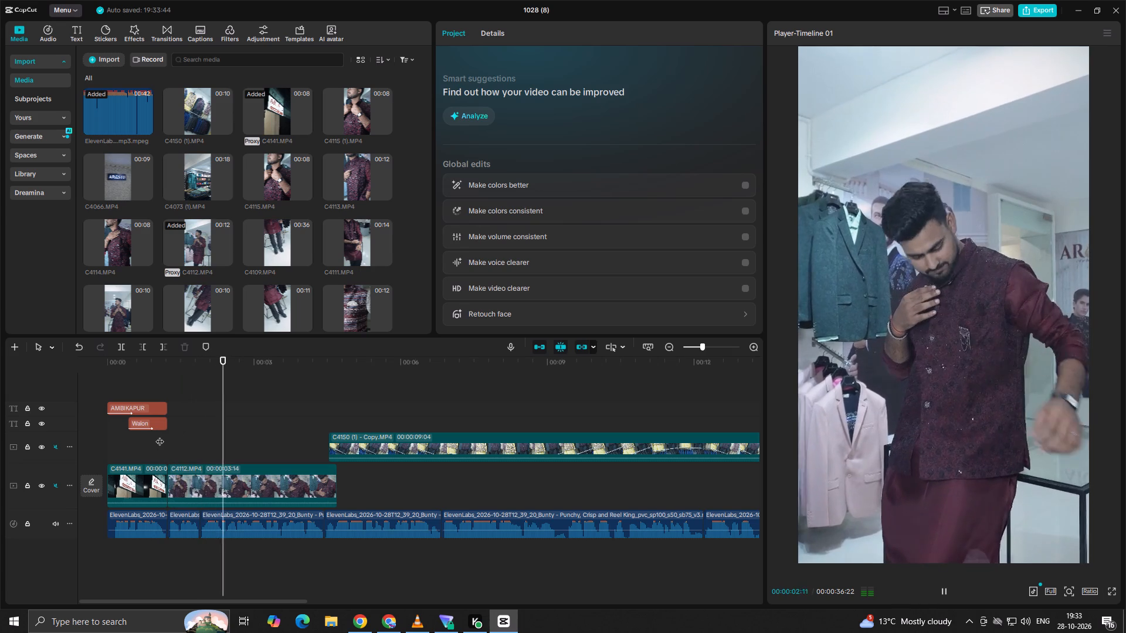
{"action": "key", "text": "space"}
{"action": "key", "text": "space"}
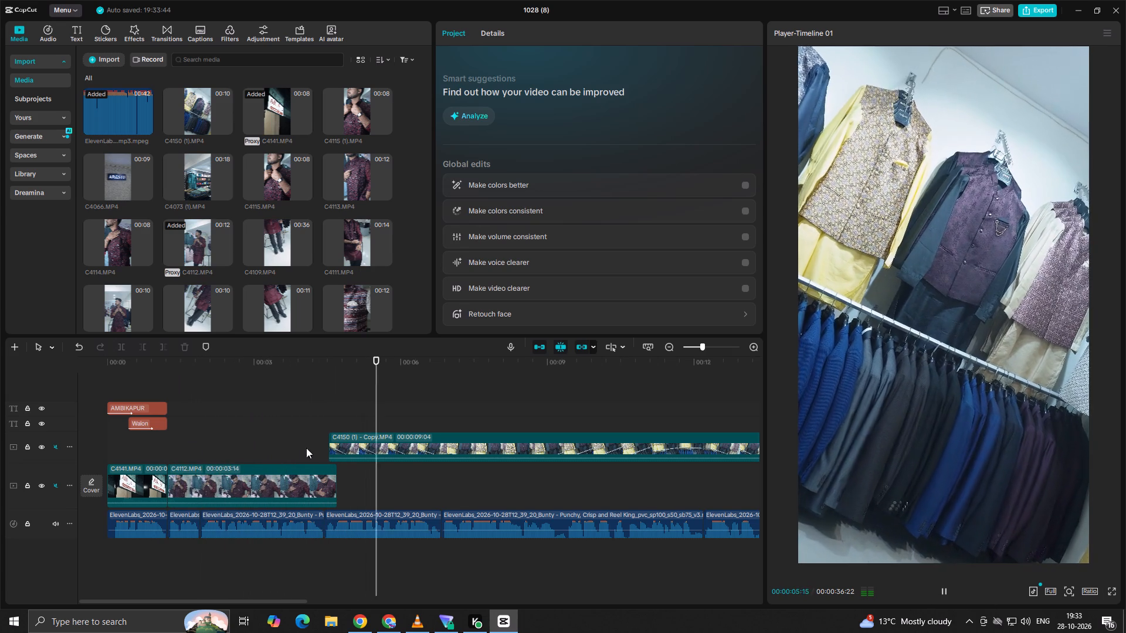
{"action": "key", "text": "space"}
Move the C4150 (1) - Copy.MP4 clip from the overlay track to the main track, directly after C4112.MP4.
{"action": "left_click_drag", "start_coordinate": [344, 444], "coordinate": [374, 469]}
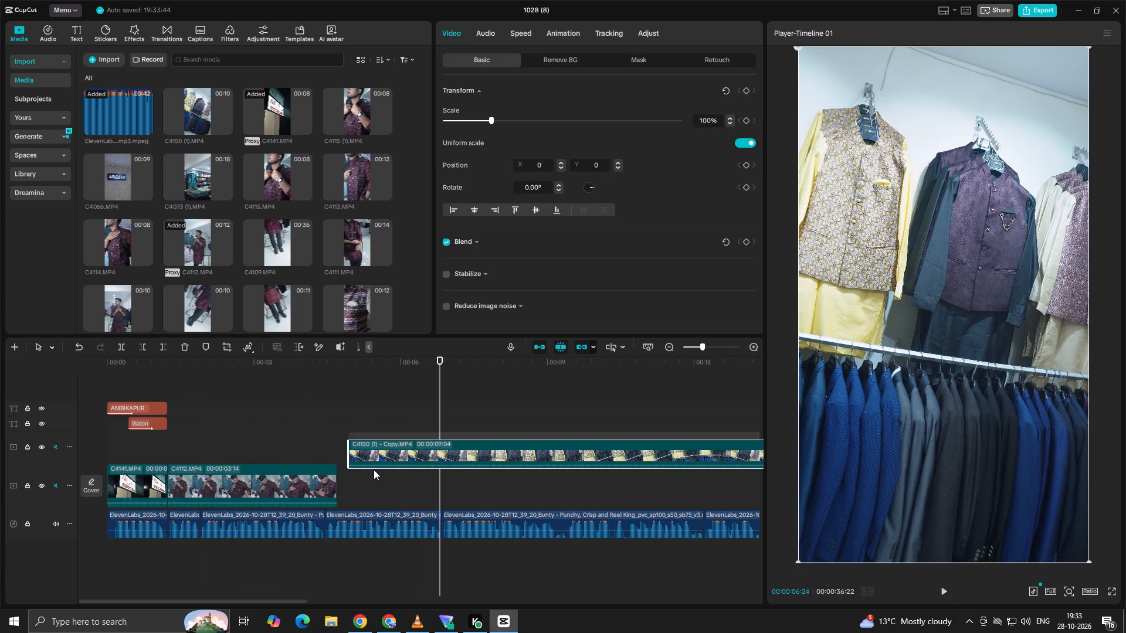
{"action": "left_click_drag", "start_coordinate": [374, 469], "coordinate": [377, 481]}
Play into C4150 (1) - Copy.MP4 and remove its beginning up to 00:00:05:25, leaving the clip 00:00:08:00 long.
{"action": "left_click", "coordinate": [328, 452]}
{"action": "key", "text": "space"}
{"action": "key", "text": "space"}
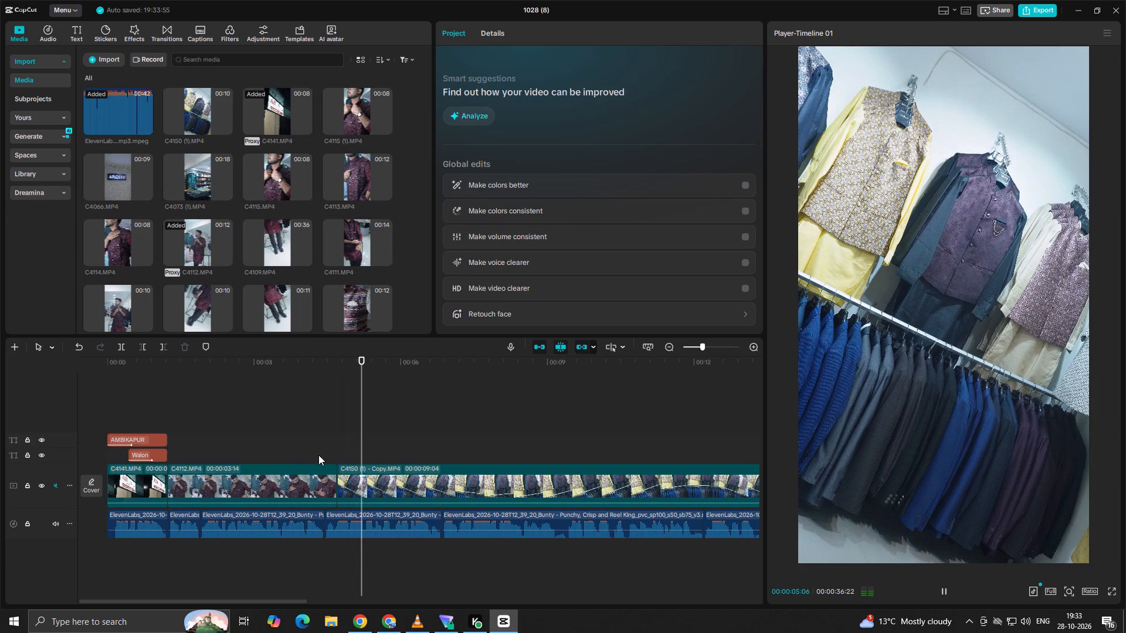
{"action": "left_click", "coordinate": [301, 452]}
{"action": "key", "text": "space"}
{"action": "key", "text": "space"}
{"action": "key", "text": "space"}
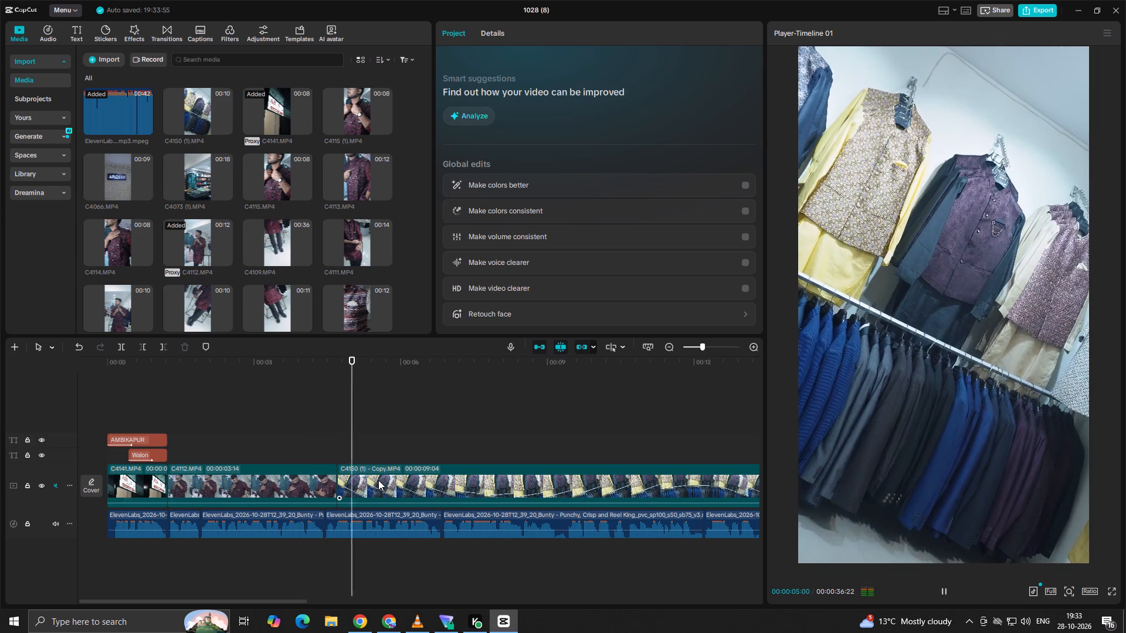
{"action": "key", "text": "space"}
{"action": "left_click", "coordinate": [386, 482]}
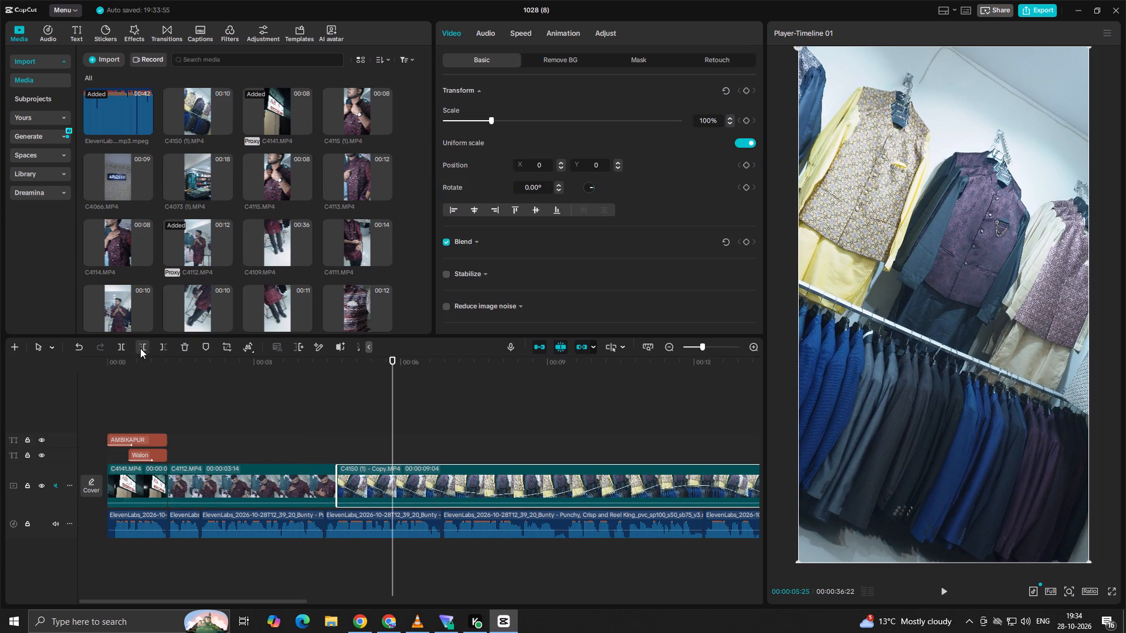
{"action": "left_click", "coordinate": [141, 348]}
Cut the end of C4150 (1) - Copy.MP4 at 00:00:06:25, where the voiceover phrase ends, leaving it 00:00:02:04 long.
{"action": "left_click", "coordinate": [317, 444]}
{"action": "key", "text": "space"}
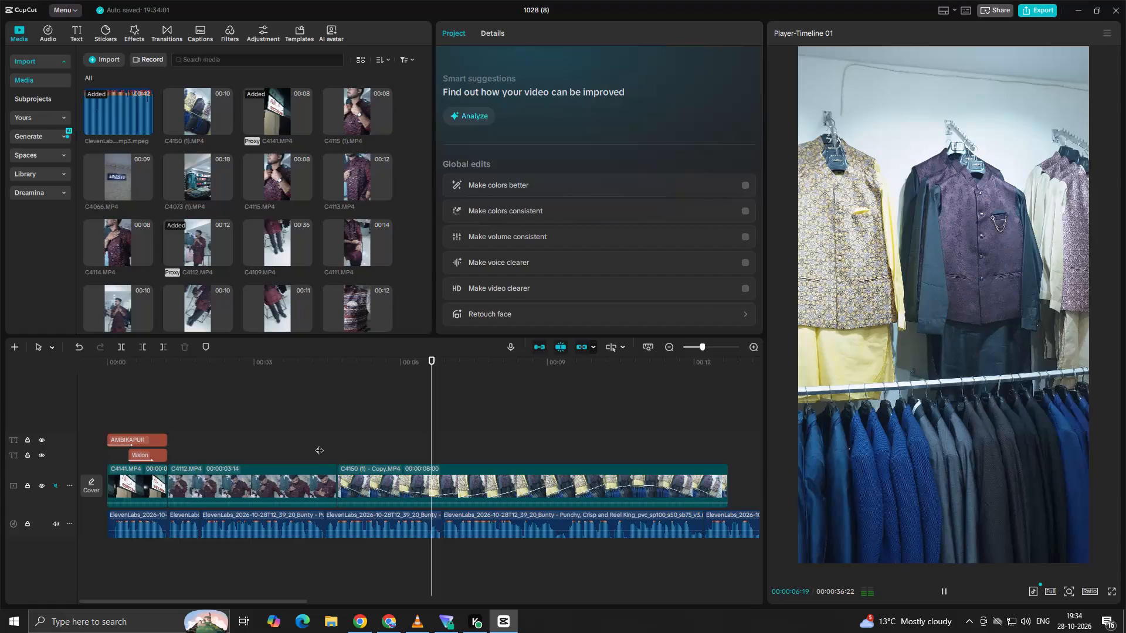
{"action": "key", "text": "space"}
{"action": "left_click", "coordinate": [439, 439]}
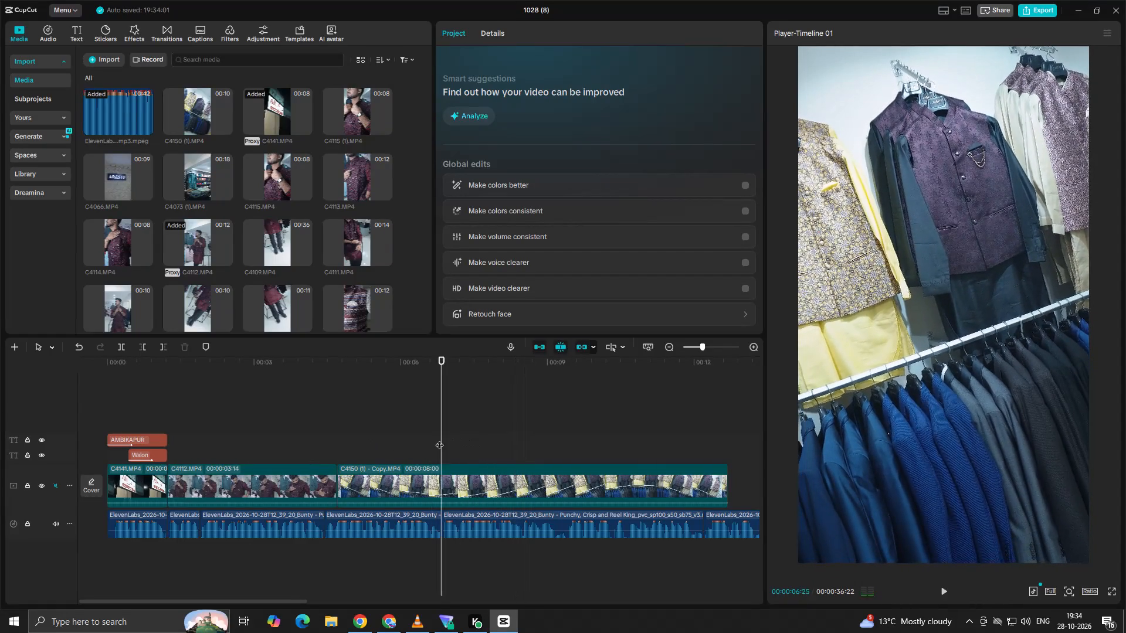
{"action": "key", "text": "space"}
{"action": "key", "text": "space"}
{"action": "left_click", "coordinate": [389, 449]}
{"action": "key", "text": "space"}
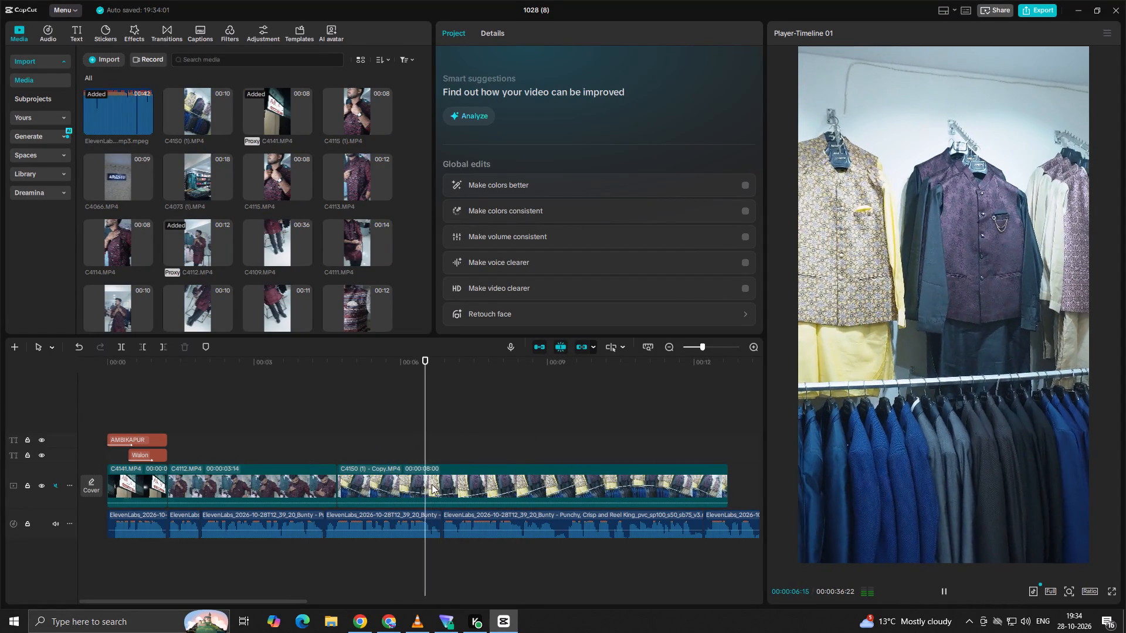
{"action": "key", "text": "space"}
{"action": "left_click_drag", "start_coordinate": [447, 453], "coordinate": [441, 457]}
{"action": "left_click", "coordinate": [436, 485]}
{"action": "left_click", "coordinate": [161, 345]}
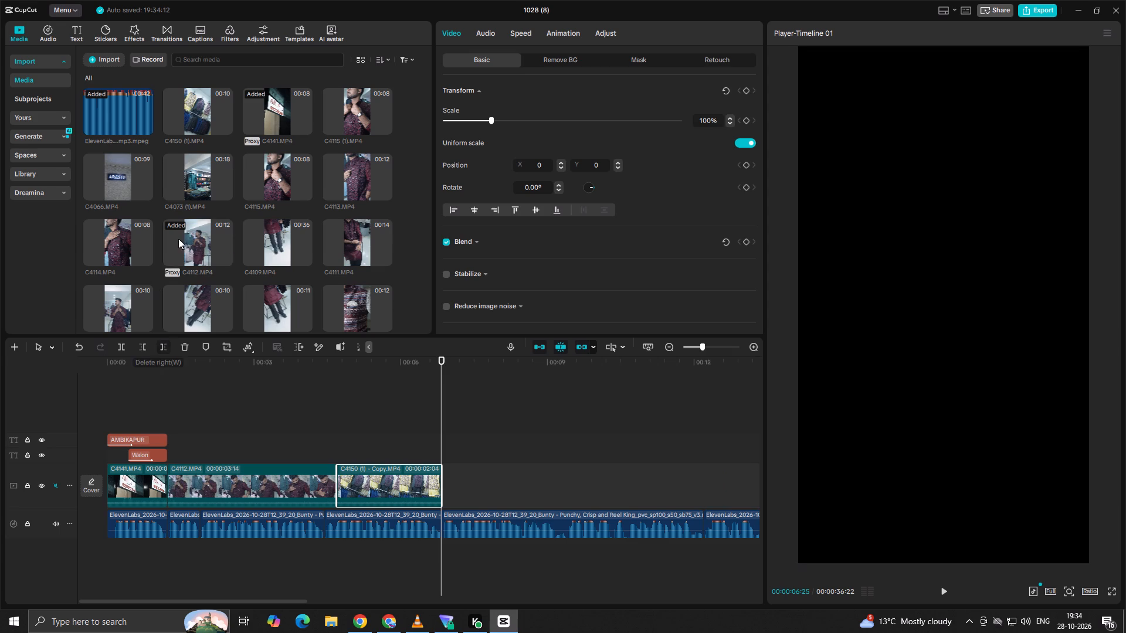
Preview the C4066.MP4 logo sign clip, add it directly after C4150 (1) - Copy.MP4, and play it against the voiceover.
{"action": "left_click", "coordinate": [131, 190]}
{"action": "key", "text": "space"}
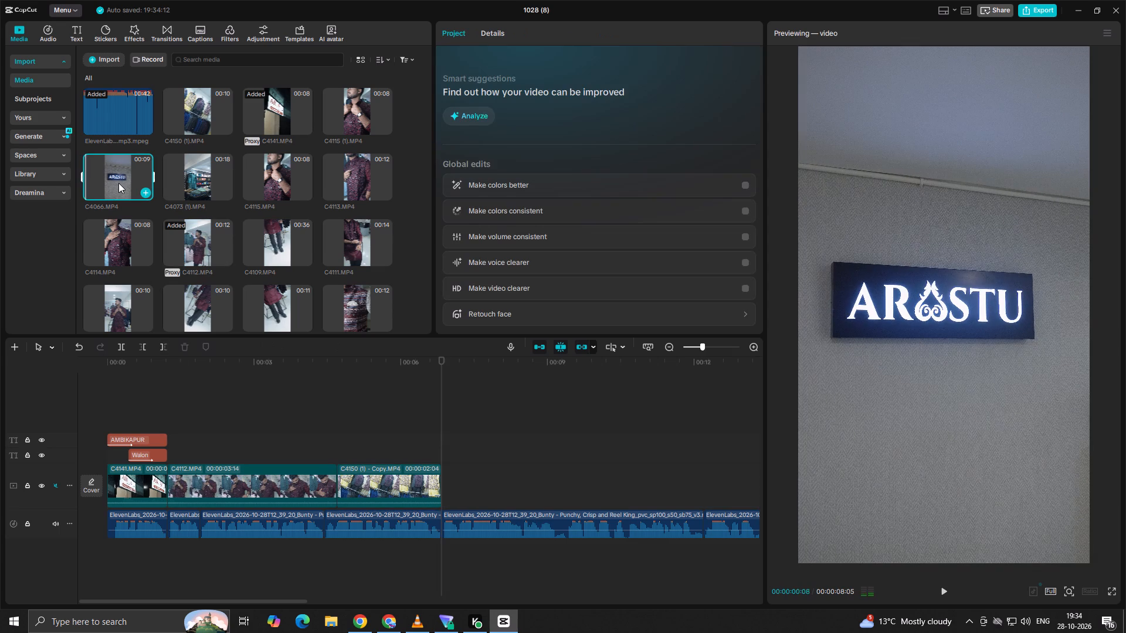
{"action": "left_click_drag", "start_coordinate": [118, 182], "coordinate": [446, 472]}
{"action": "left_click", "coordinate": [432, 446]}
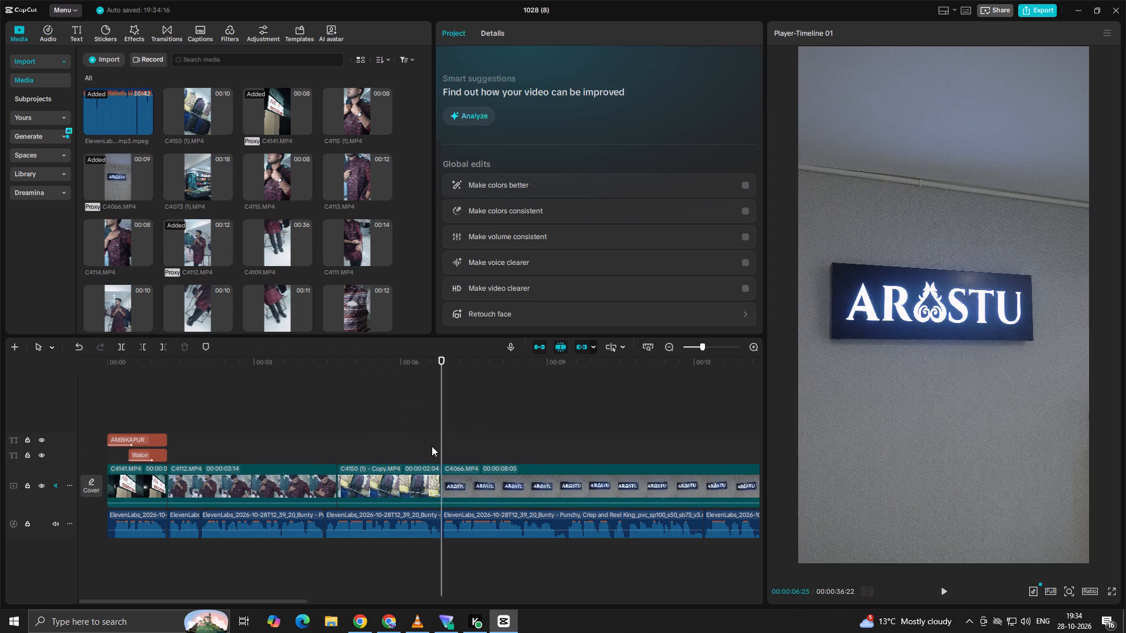
{"action": "key", "text": "space"}
{"action": "key", "text": "space"}
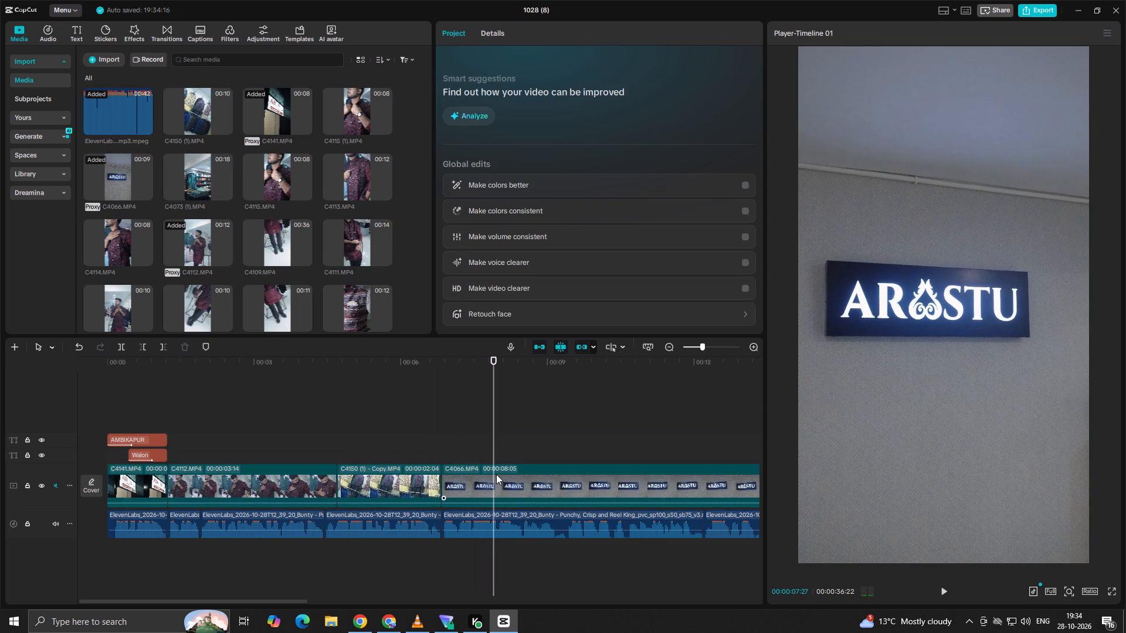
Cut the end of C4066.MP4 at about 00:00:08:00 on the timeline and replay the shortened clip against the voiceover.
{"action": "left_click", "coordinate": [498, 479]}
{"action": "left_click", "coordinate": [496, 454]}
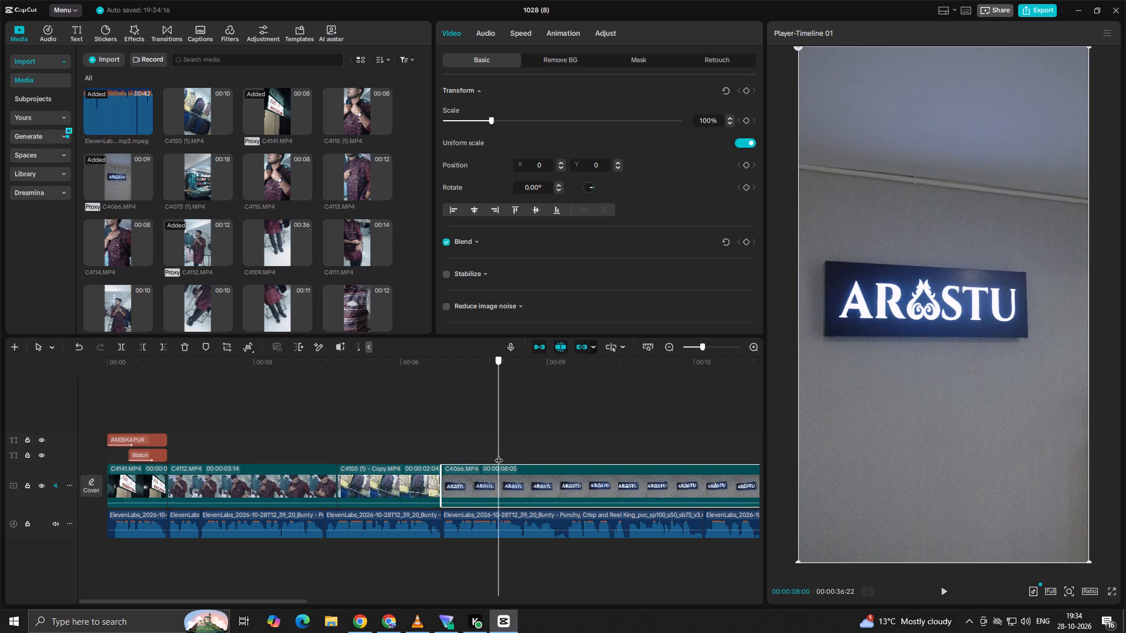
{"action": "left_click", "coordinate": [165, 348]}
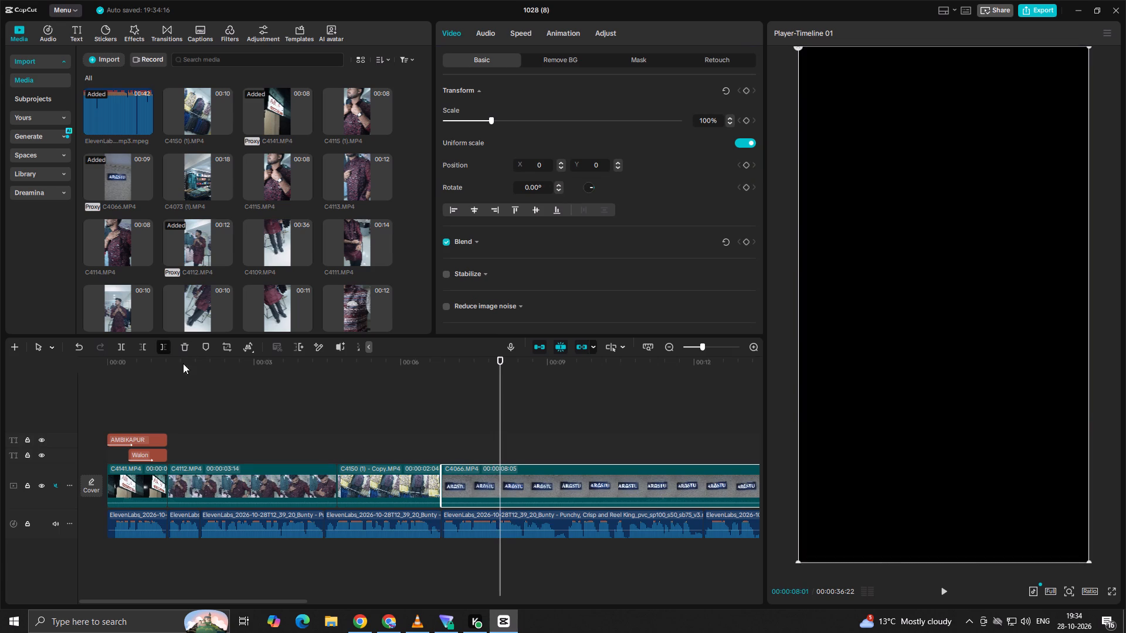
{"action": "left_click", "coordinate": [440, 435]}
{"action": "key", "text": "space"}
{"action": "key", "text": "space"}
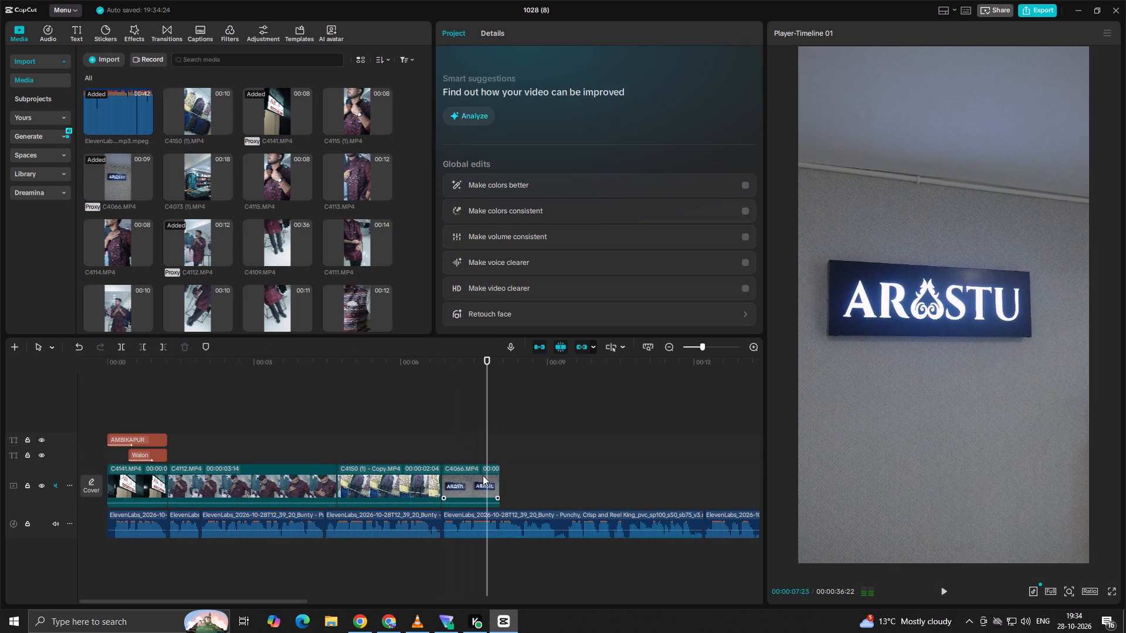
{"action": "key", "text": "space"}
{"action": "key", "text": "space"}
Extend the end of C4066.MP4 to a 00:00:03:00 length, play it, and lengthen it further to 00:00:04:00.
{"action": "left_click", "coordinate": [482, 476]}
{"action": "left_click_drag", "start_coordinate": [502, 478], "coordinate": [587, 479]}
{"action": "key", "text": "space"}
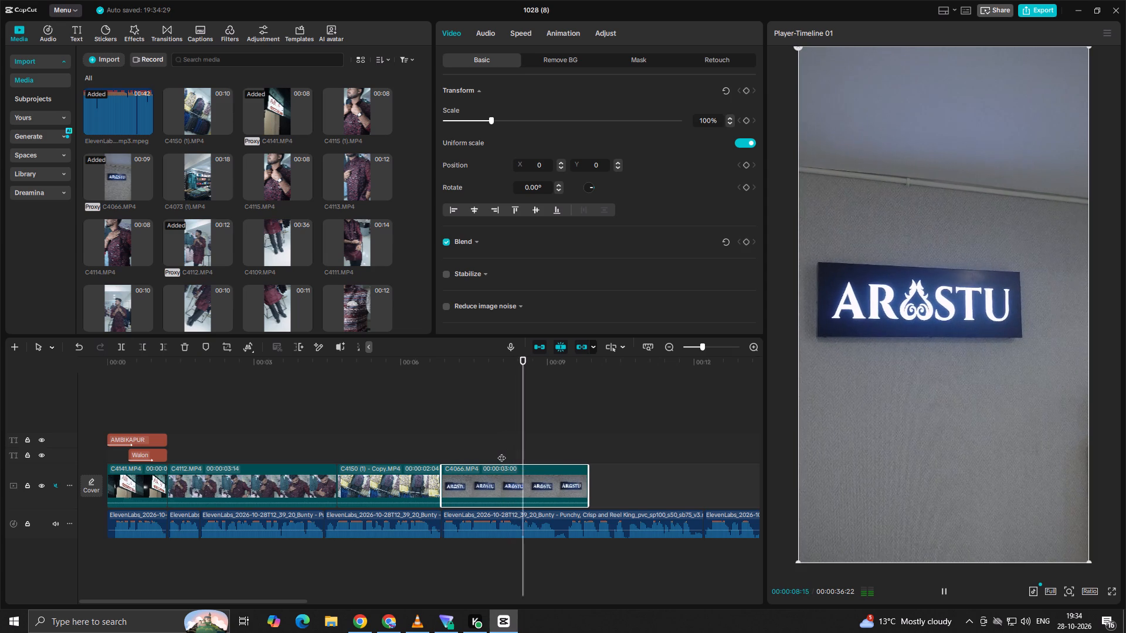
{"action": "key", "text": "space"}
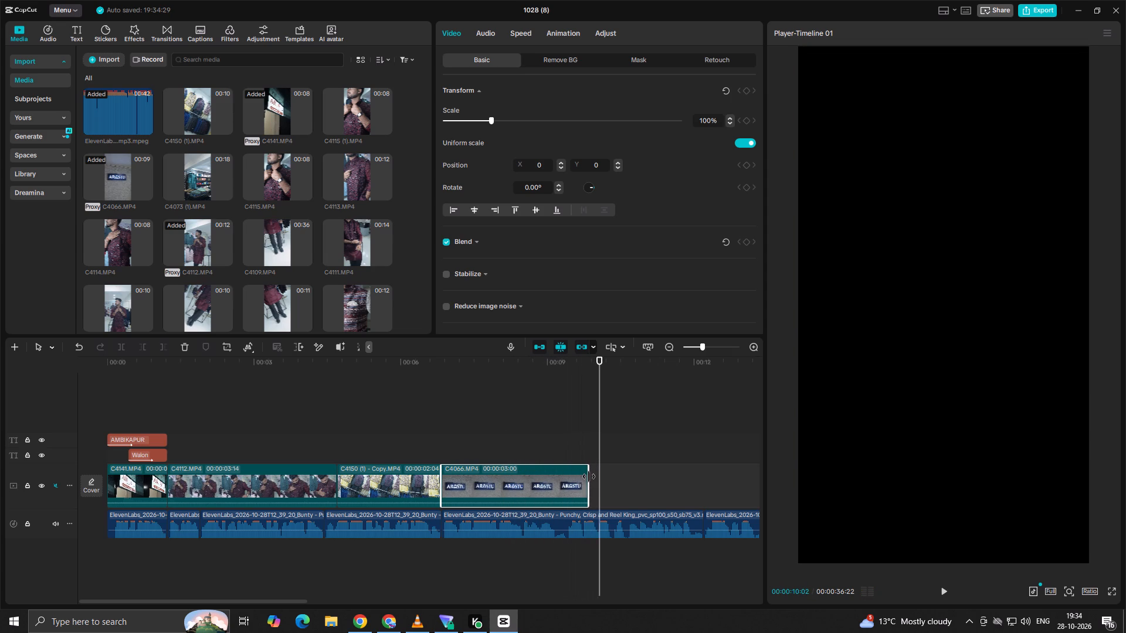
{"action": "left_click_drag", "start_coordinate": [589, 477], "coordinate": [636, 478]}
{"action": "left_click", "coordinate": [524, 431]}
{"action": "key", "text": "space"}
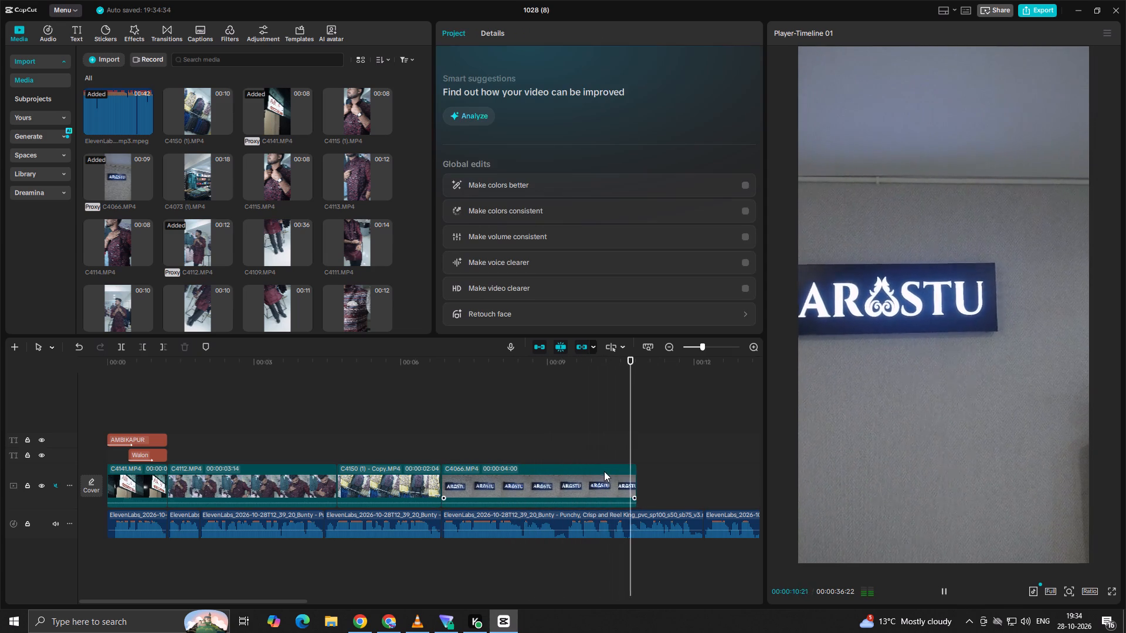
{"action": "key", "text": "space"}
Extend C4066.MP4 to 00:00:05:11 so it ends with its voiceover phrase, and play the timeline against the voiceover.
{"action": "left_click", "coordinate": [623, 479]}
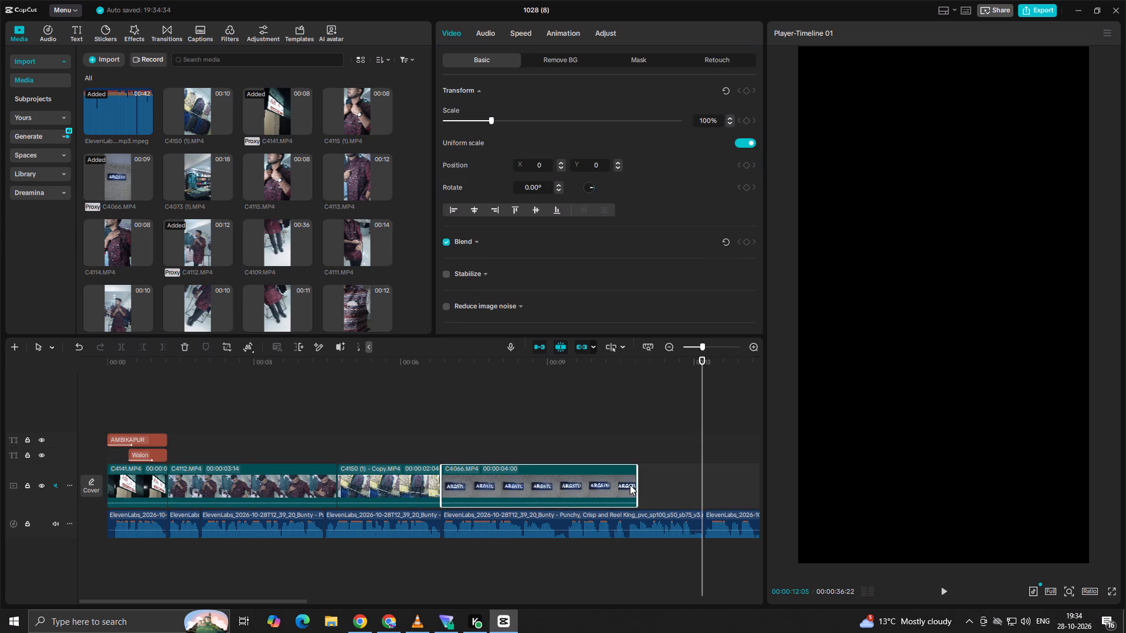
{"action": "left_click_drag", "start_coordinate": [637, 485], "coordinate": [699, 489]}
{"action": "left_click_drag", "start_coordinate": [706, 489], "coordinate": [713, 493]}
{"action": "left_click", "coordinate": [704, 484]}
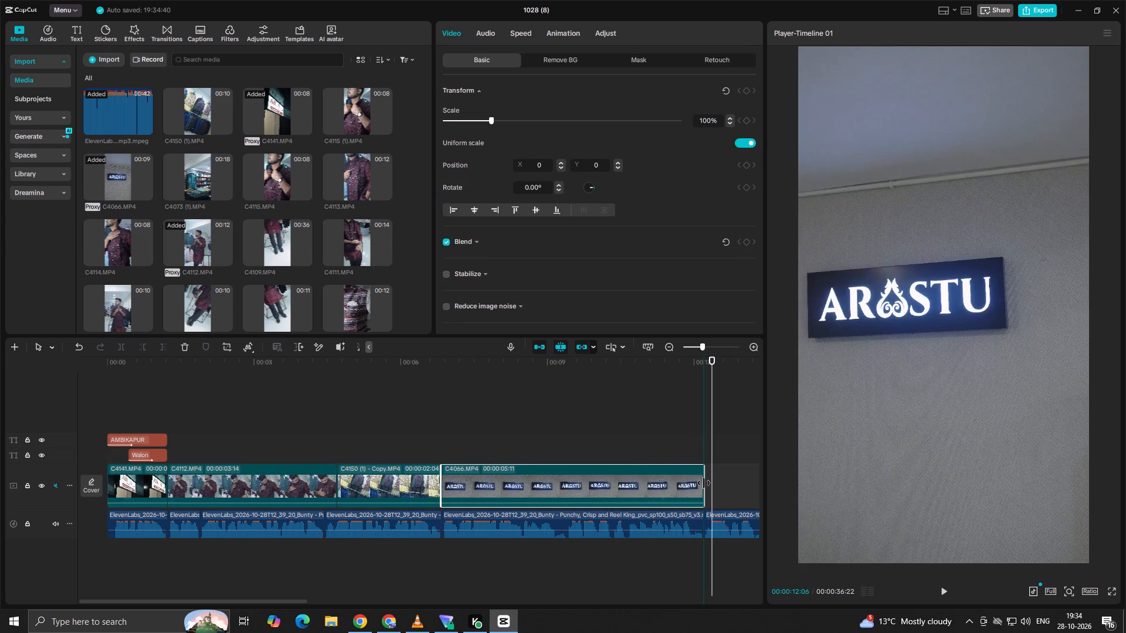
{"action": "left_click", "coordinate": [677, 458]}
{"action": "key", "text": "space"}
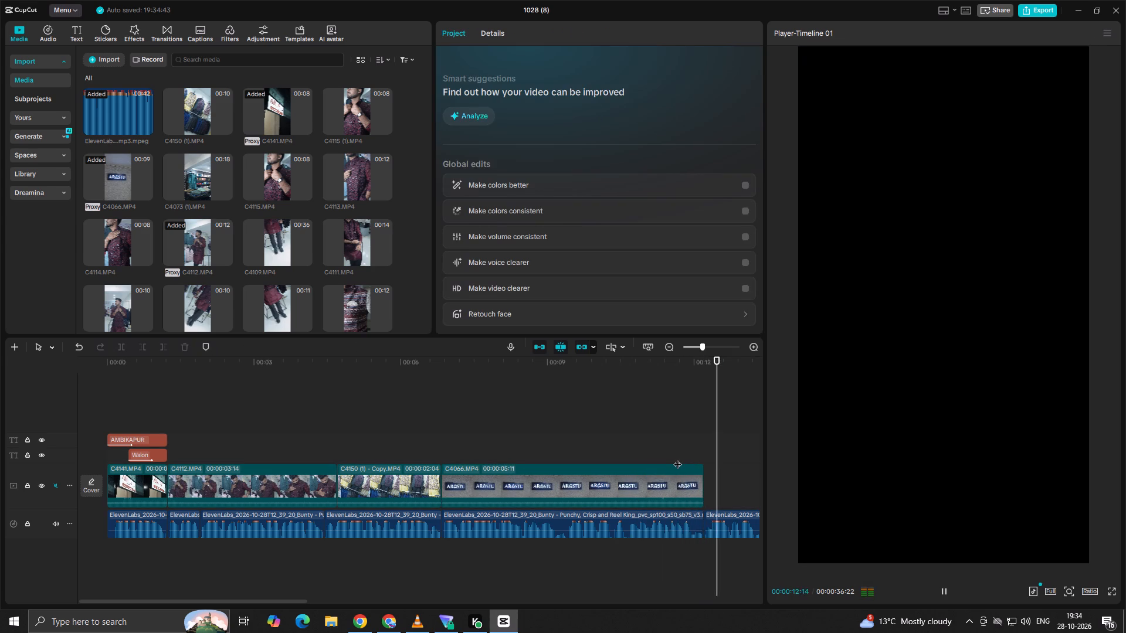
{"action": "key", "text": "space"}
{"action": "left_click", "coordinate": [438, 431]}
{"action": "key", "text": "space"}
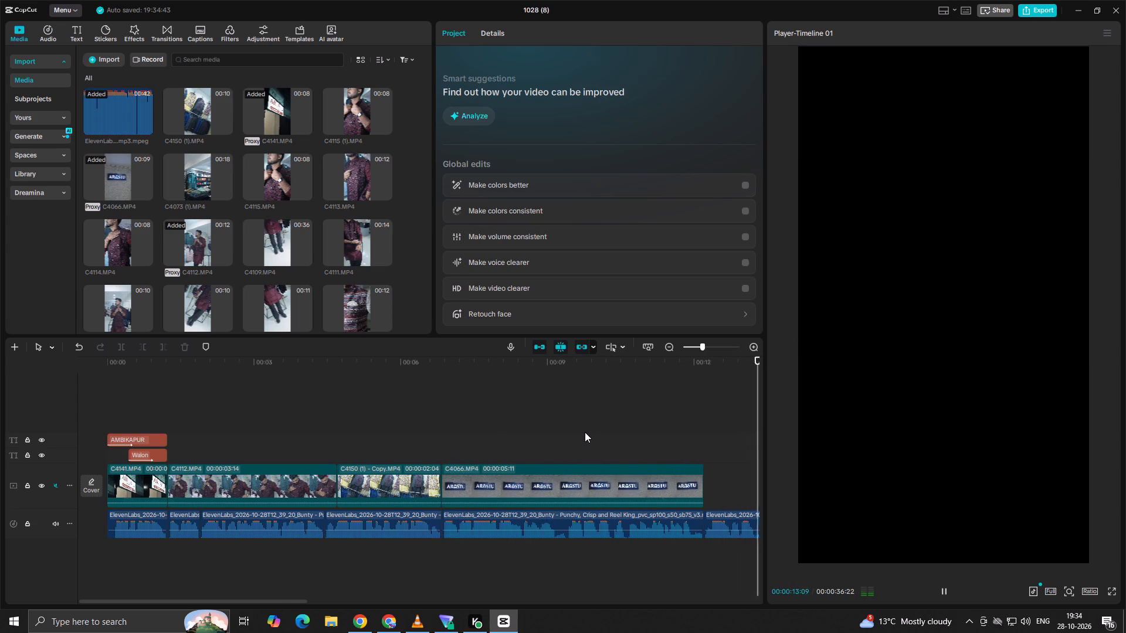
{"action": "key", "text": "space"}
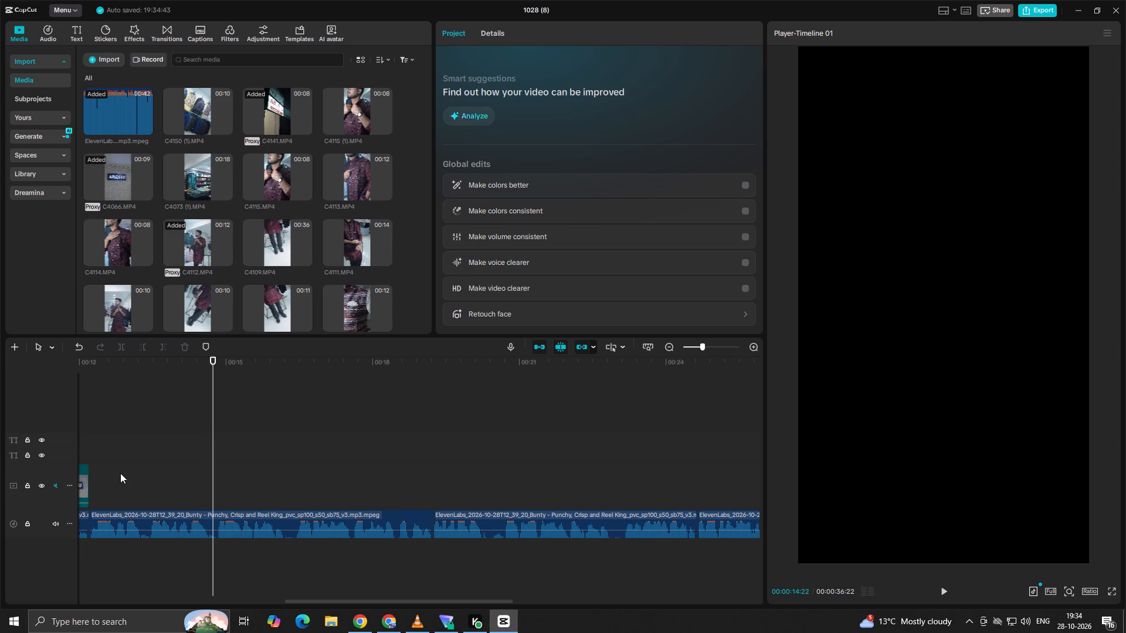
Import the AAARSTU C, AARSTUSSS and ARASTU videos from the ss folder in Pictures into the media library.
{"action": "left_click", "coordinate": [87, 440]}
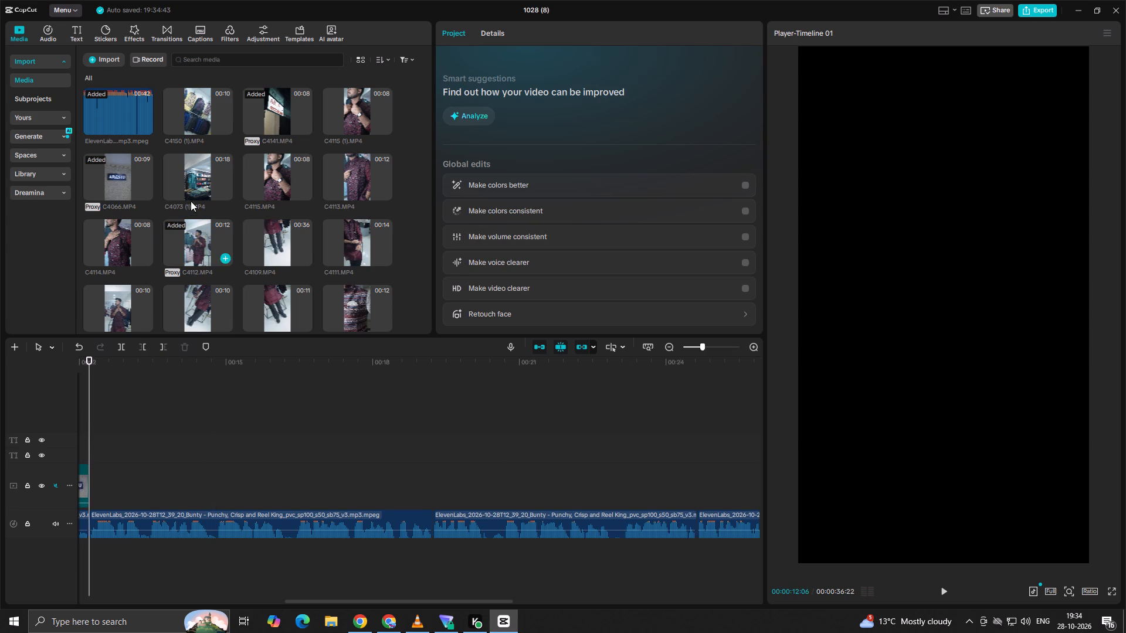
{"action": "scroll", "coordinate": [221, 186], "scroll_direction": "down", "scroll_amount": 2}
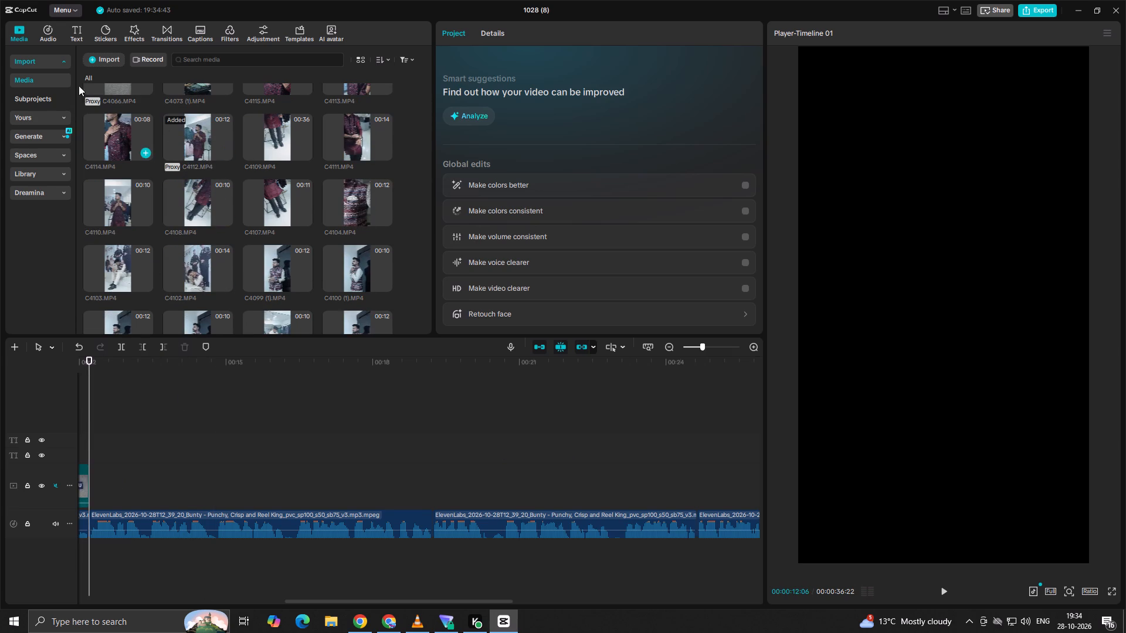
{"action": "scroll", "coordinate": [155, 165], "scroll_direction": "up", "scroll_amount": 7}
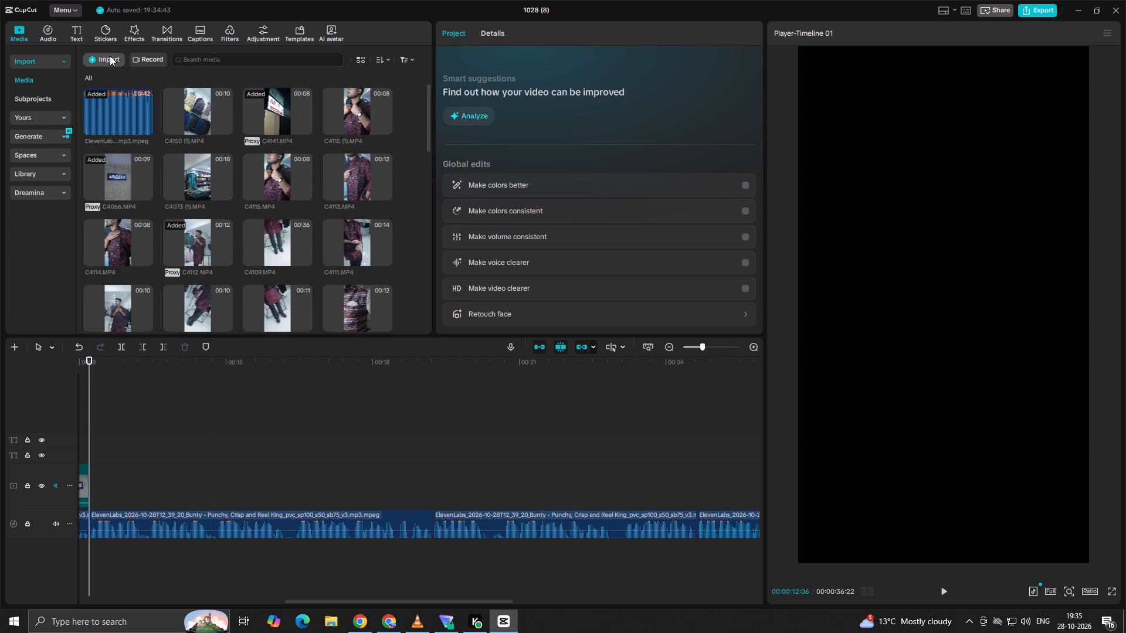
{"action": "left_click", "coordinate": [110, 56]}
{"action": "left_click", "coordinate": [118, 81]}
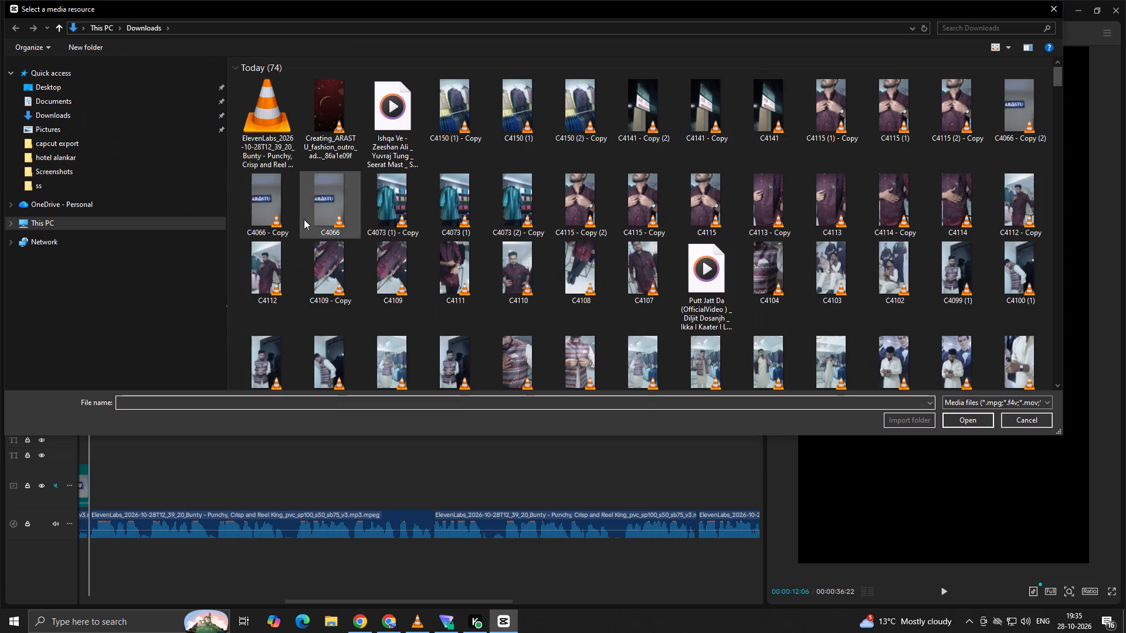
{"action": "left_click", "coordinate": [46, 181]}
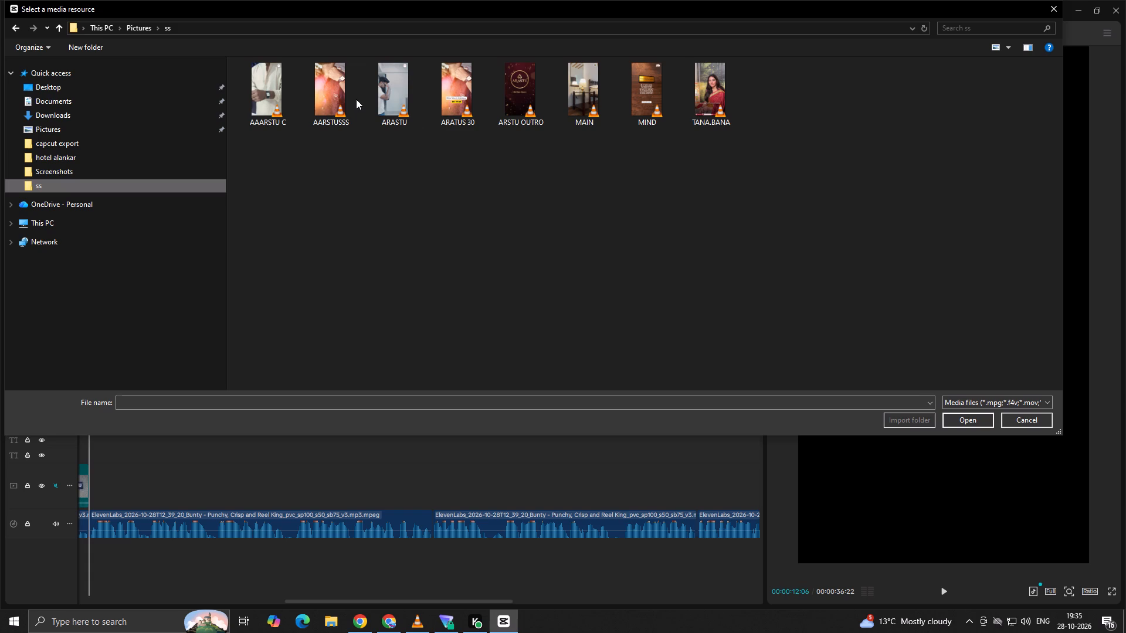
{"action": "left_click", "coordinate": [324, 96], "text": "ctrl"}
{"action": "left_click", "coordinate": [270, 103], "text": "ctrl"}
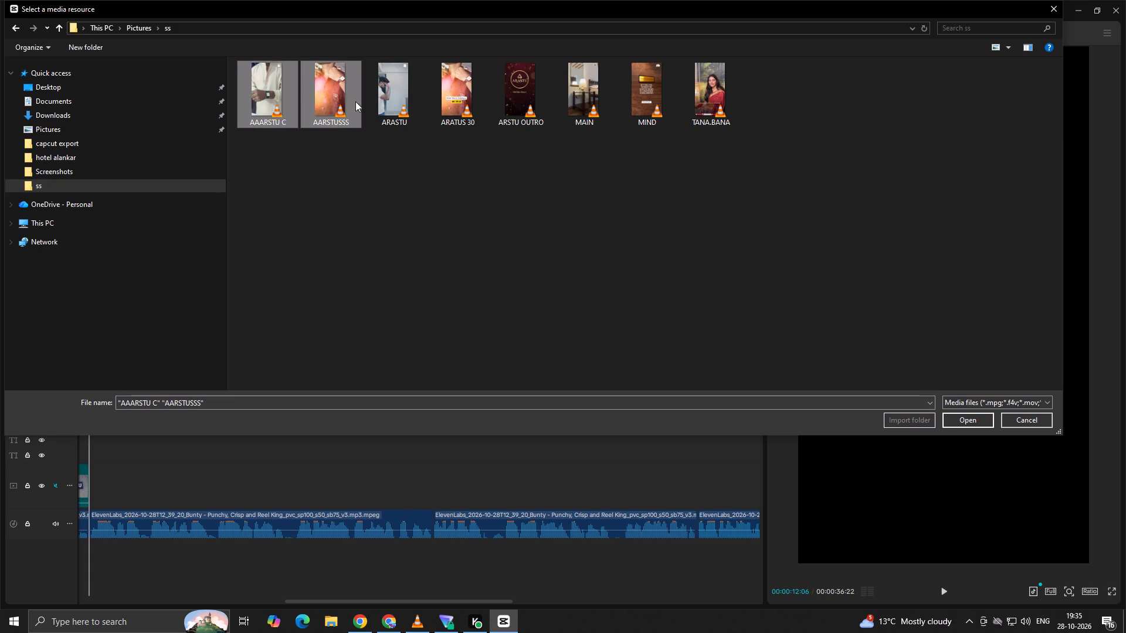
{"action": "left_click", "coordinate": [395, 97], "text": "ctrl"}
{"action": "left_click", "coordinate": [964, 416]}
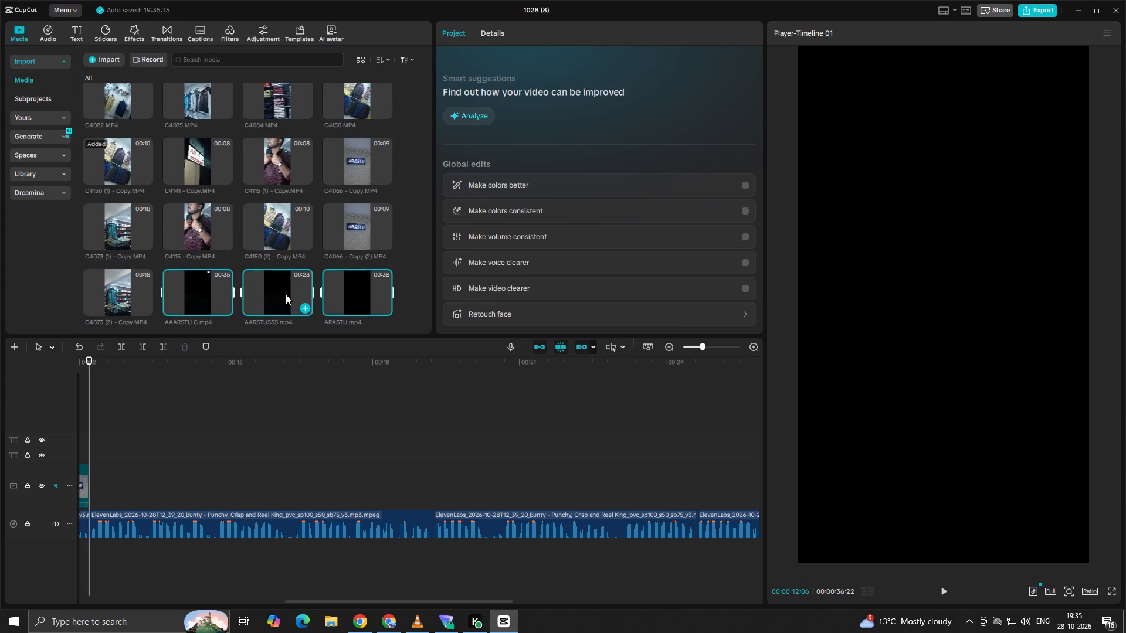
Add AARSTUSSS.mp4 to the main track directly after C4066.MP4 and play it against the voiceover.
{"action": "left_click", "coordinate": [286, 294]}
{"action": "left_click_drag", "start_coordinate": [286, 294], "coordinate": [155, 450]}
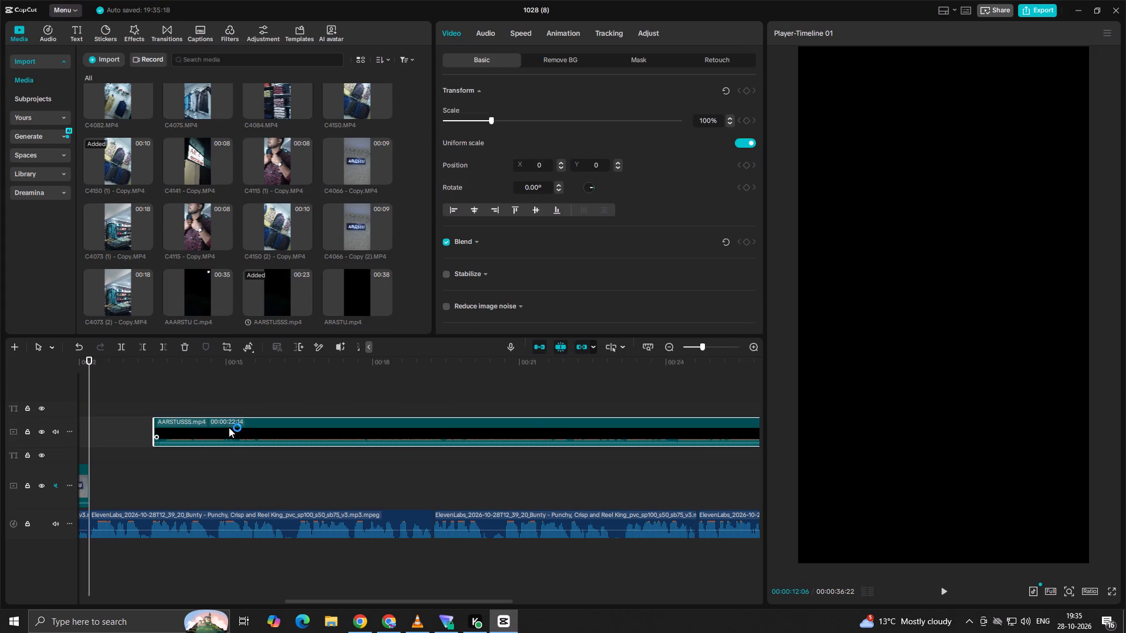
{"action": "left_click", "coordinate": [249, 392]}
{"action": "key", "text": "space"}
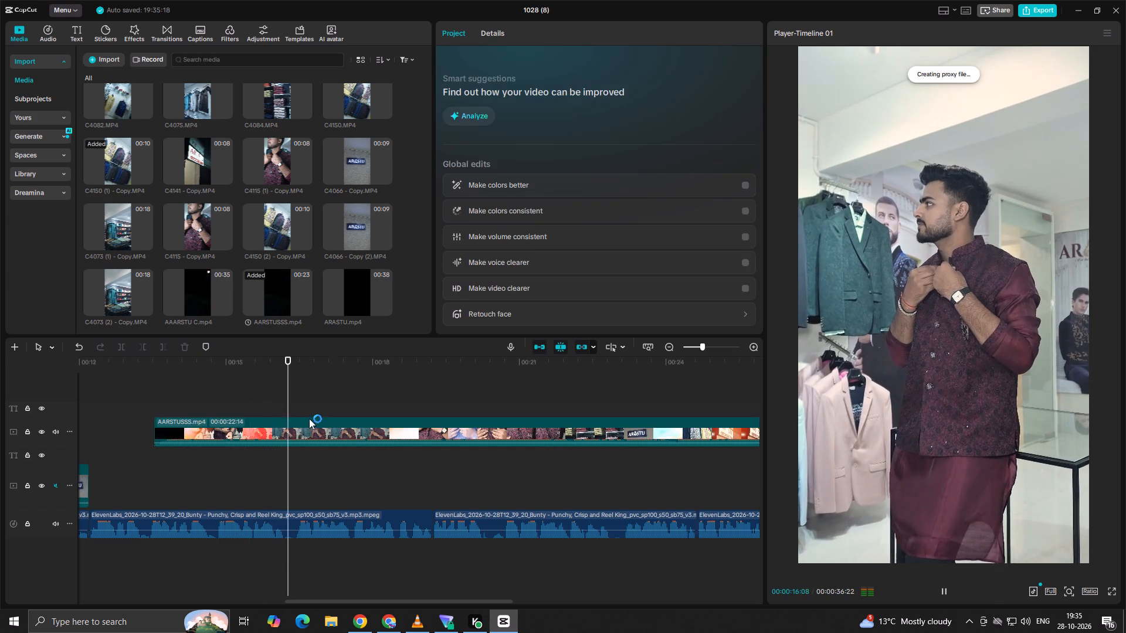
{"action": "key", "text": "space"}
{"action": "left_click_drag", "start_coordinate": [342, 430], "coordinate": [342, 449]}
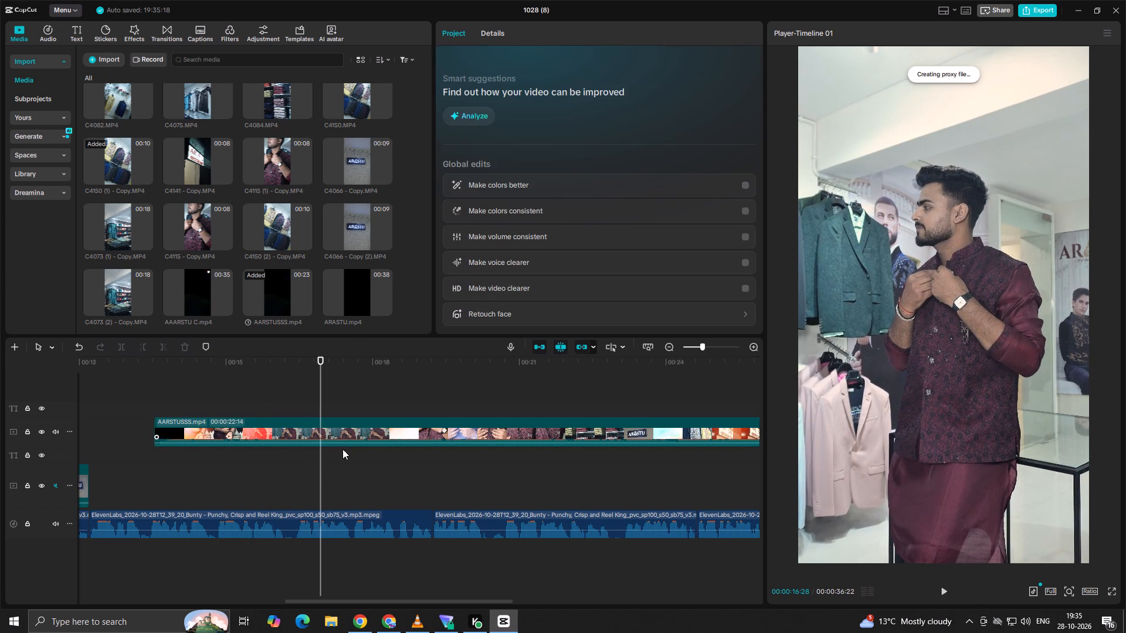
{"action": "left_click_drag", "start_coordinate": [342, 449], "coordinate": [293, 480]}
{"action": "left_click", "coordinate": [128, 444]}
{"action": "left_click_drag", "start_coordinate": [128, 444], "coordinate": [126, 445]}
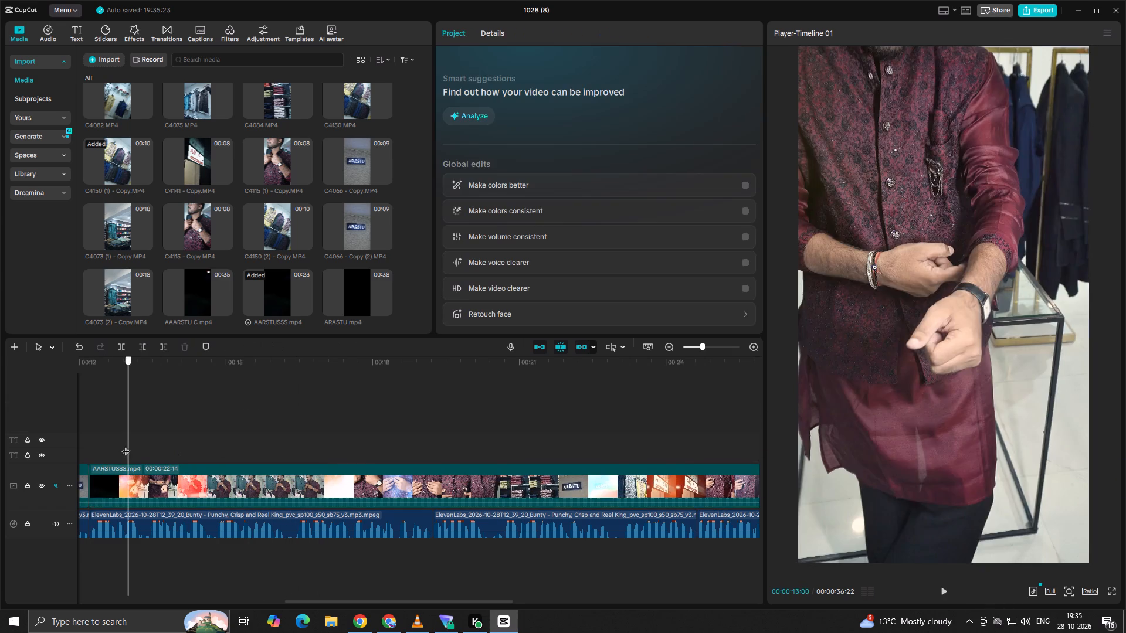
{"action": "left_click_drag", "start_coordinate": [126, 445], "coordinate": [189, 466]}
{"action": "key", "text": "space"}
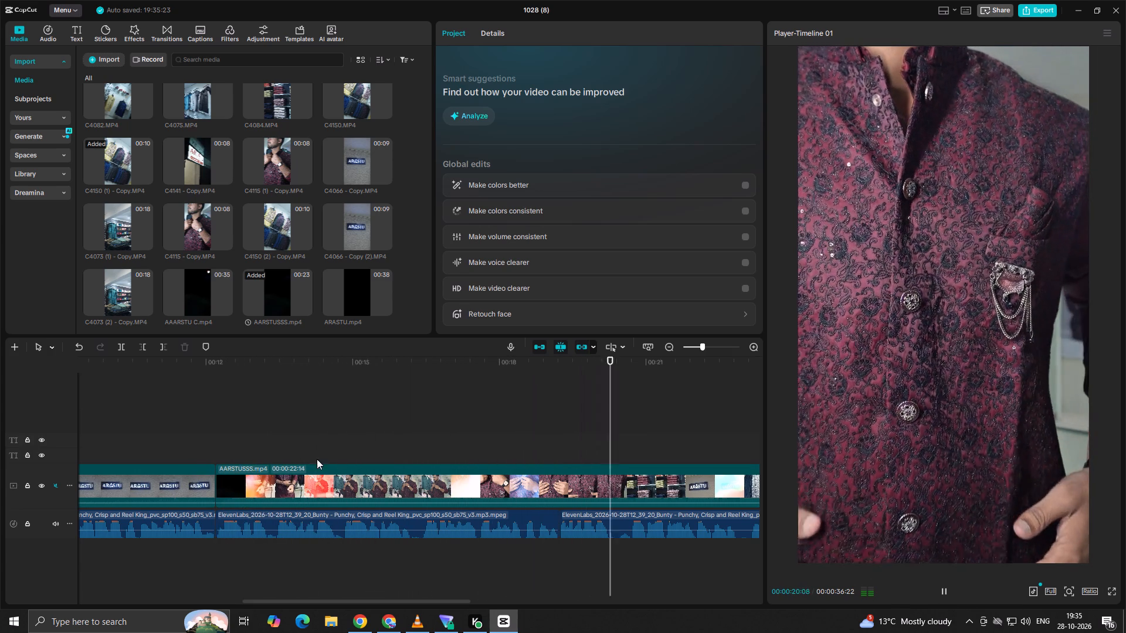
{"action": "key", "text": "space"}
{"action": "key", "text": "space"}
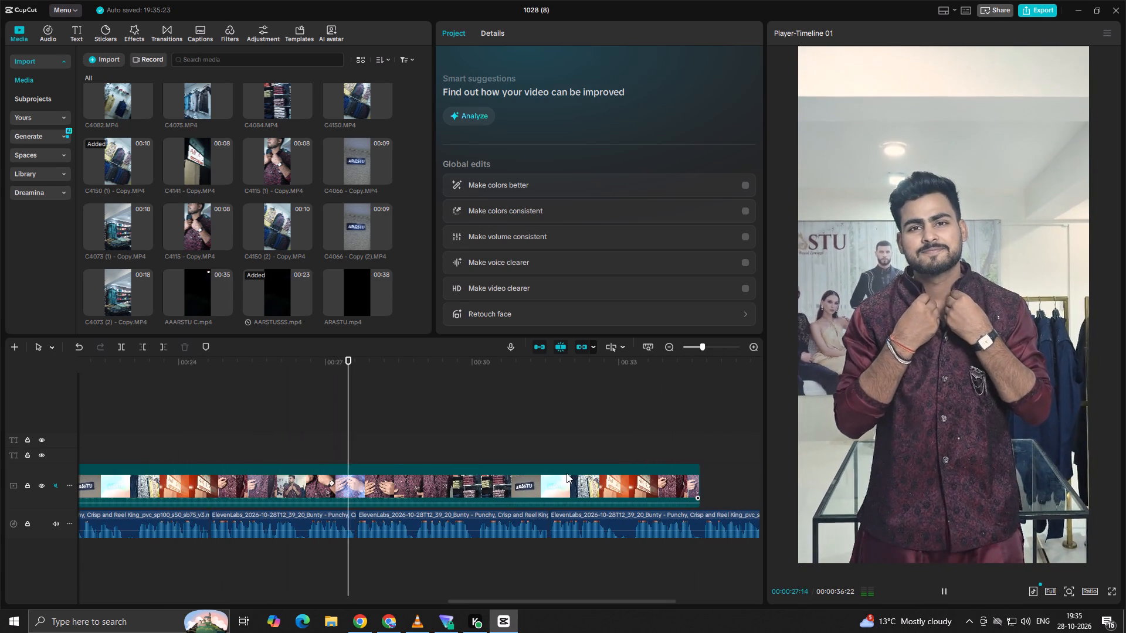
{"action": "key", "text": "space"}
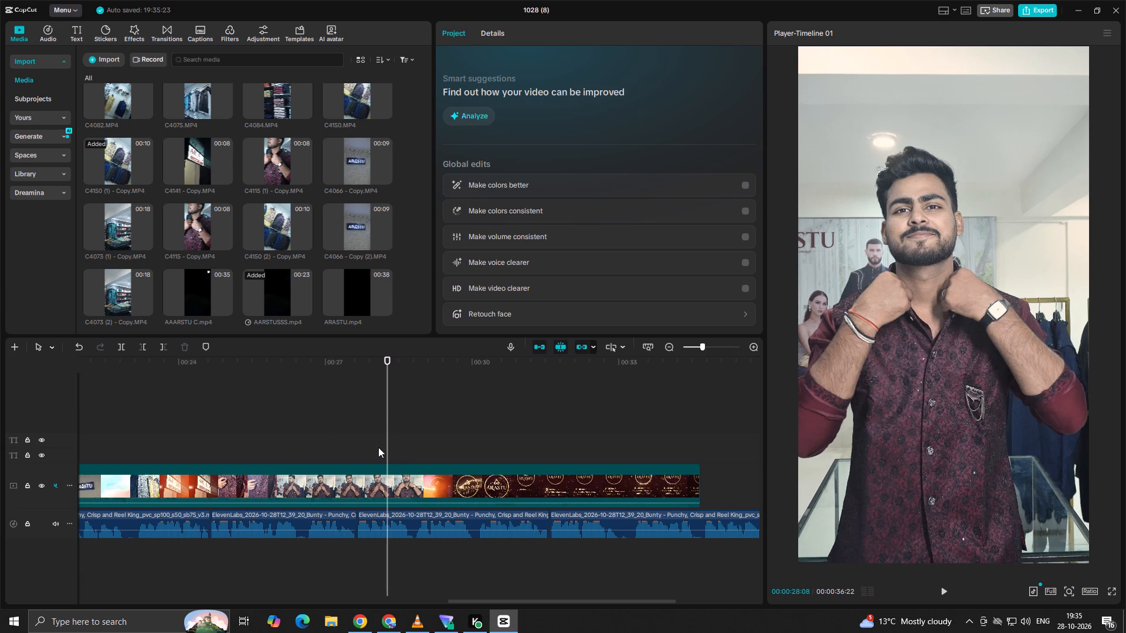
Replay the collar-adjusting shot near the end of AARSTUSSS.mp4 and cut off the rest of the clip from about 00:00:27:26.
{"action": "left_click", "coordinate": [356, 451]}
{"action": "key", "text": "space"}
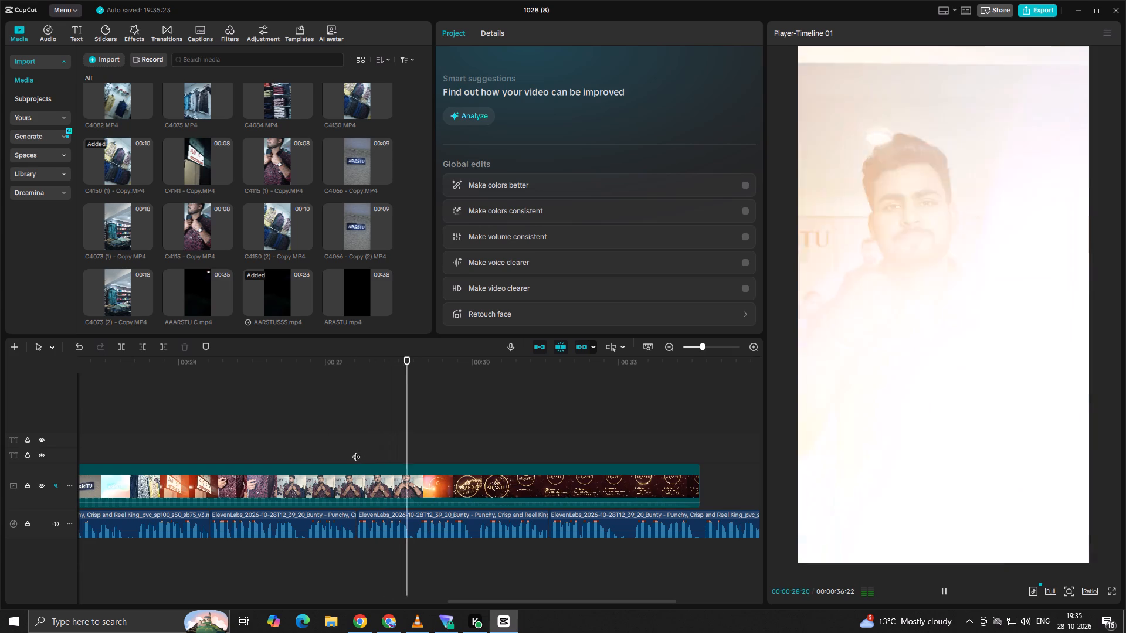
{"action": "key", "text": "space"}
{"action": "left_click", "coordinate": [375, 455]}
{"action": "key", "text": "space"}
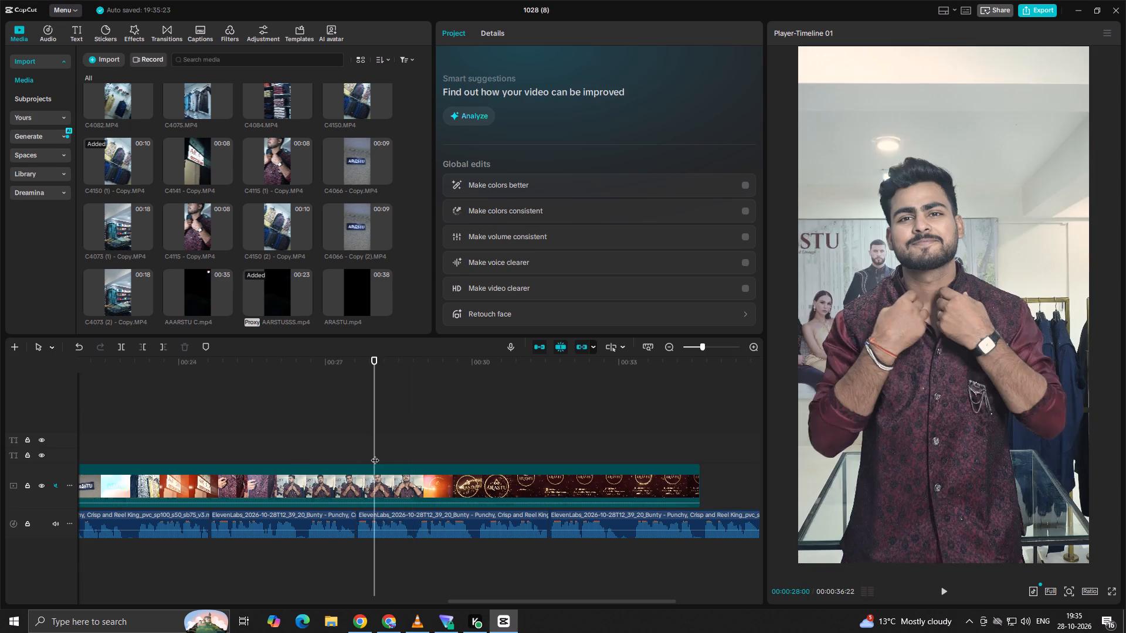
{"action": "key", "text": "space"}
{"action": "left_click", "coordinate": [384, 476]}
{"action": "left_click", "coordinate": [349, 447]}
{"action": "key", "text": "space"}
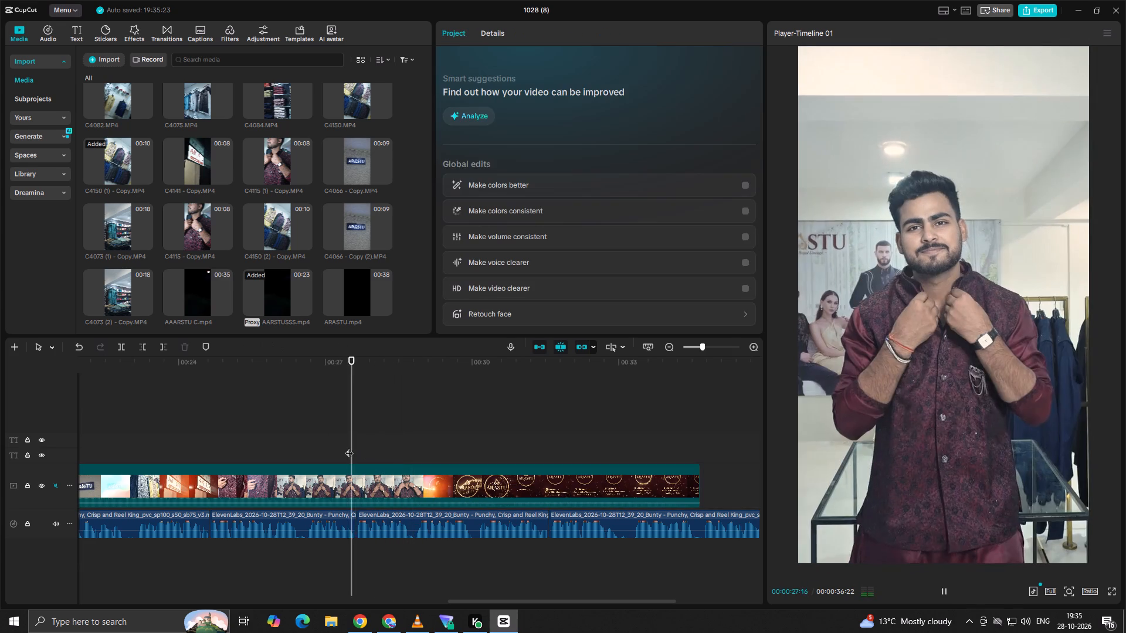
{"action": "key", "text": "space"}
{"action": "left_click", "coordinate": [359, 476]}
{"action": "left_click", "coordinate": [158, 350]}
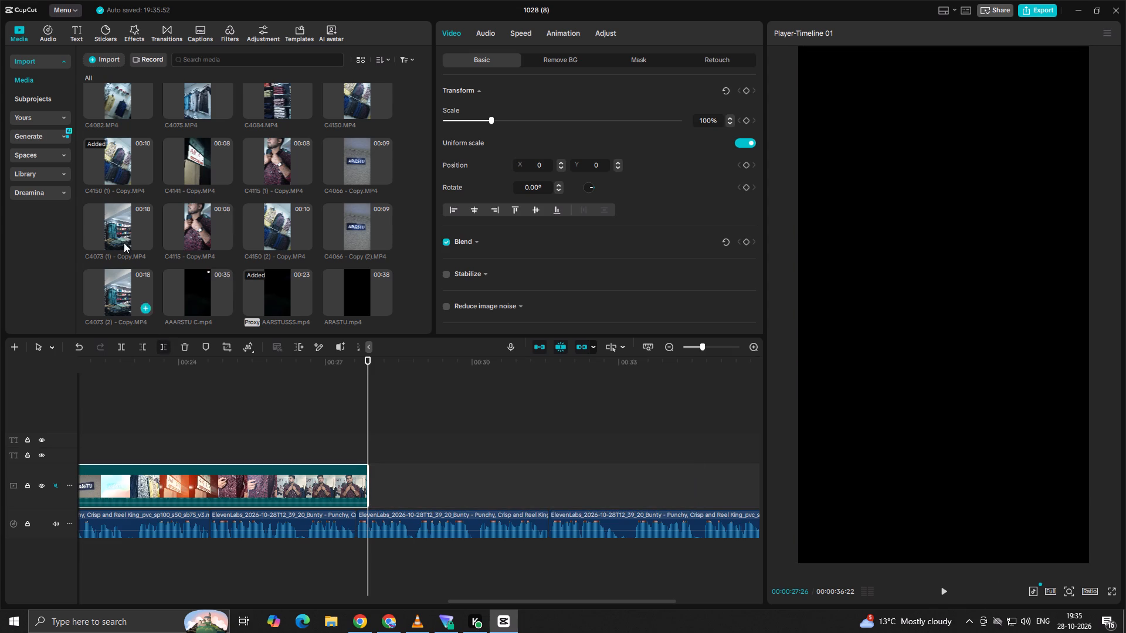
Preview the imported ARASTU.mp4 in the media library for a shot to follow AARSTUSSS.mp4.
{"action": "scroll", "coordinate": [249, 198], "scroll_direction": "down", "scroll_amount": 5}
{"action": "scroll", "coordinate": [243, 198], "scroll_direction": "up", "scroll_amount": 10}
{"action": "scroll", "coordinate": [273, 162], "scroll_direction": "down", "scroll_amount": 17}
{"action": "left_click", "coordinate": [374, 292]}
{"action": "key", "text": "space"}
{"action": "left_click", "coordinate": [355, 302]}
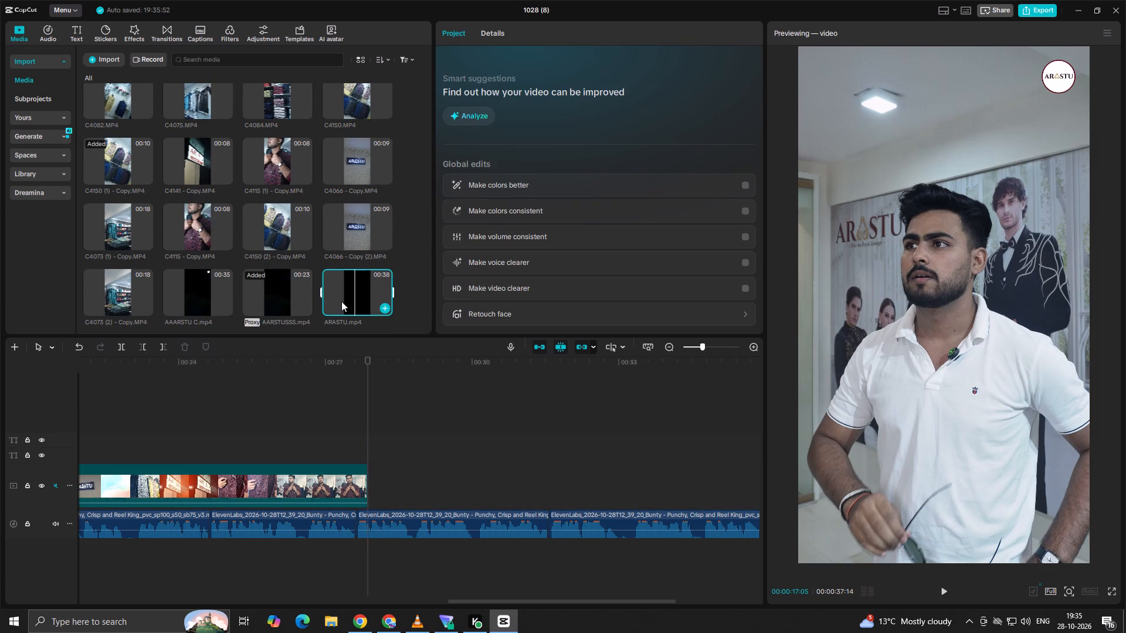
Preview AAARSTU C.mp4 in the media library and place it on a track above the main one, past the end of AARSTUSSS.mp4.
{"action": "left_click", "coordinate": [209, 298]}
{"action": "key", "text": "space"}
{"action": "left_click_drag", "start_coordinate": [209, 298], "coordinate": [396, 461]}
Skim through AAARSTU C.mp4 on the timeline for a shot suited to the remaining voiceover.
{"action": "left_click", "coordinate": [547, 400]}
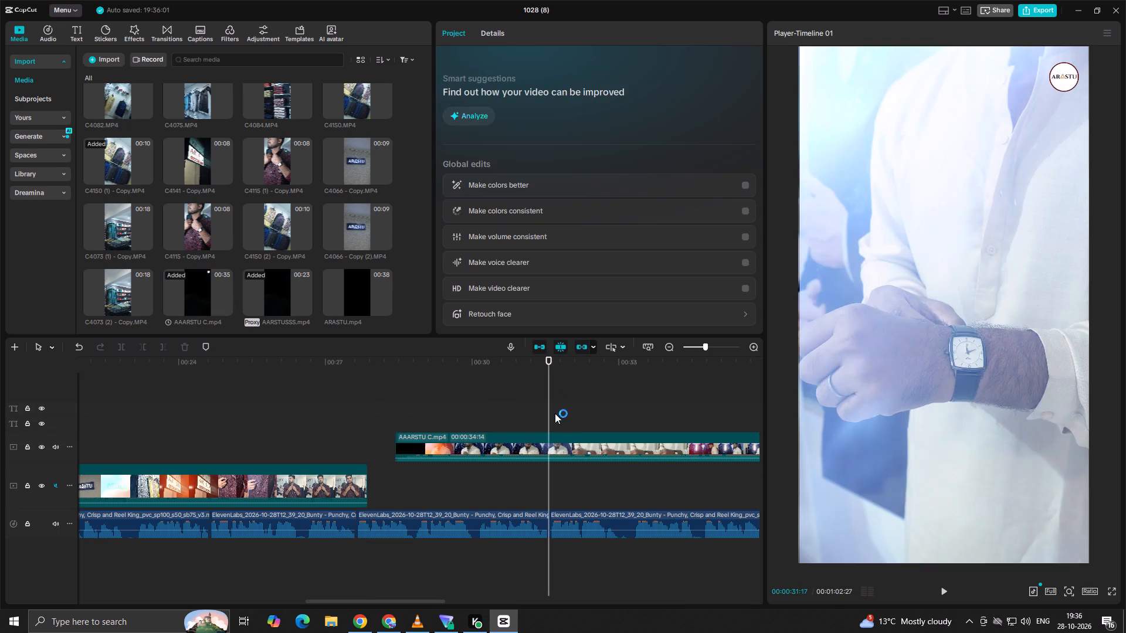
{"action": "key", "text": "space"}
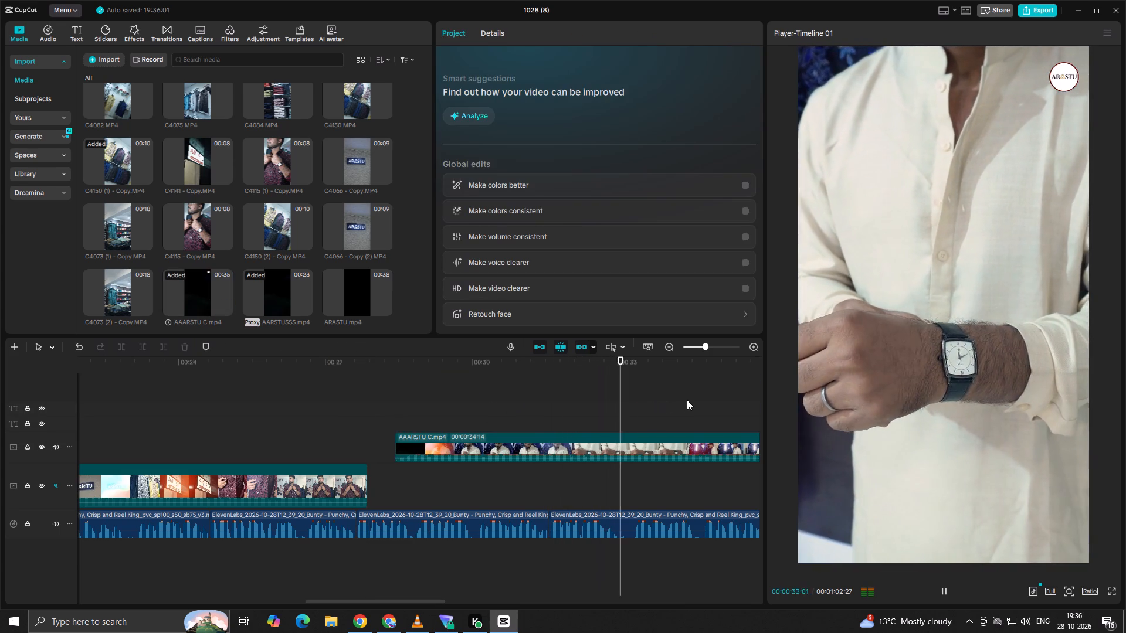
{"action": "left_click", "coordinate": [687, 400]}
{"action": "key", "text": "space"}
{"action": "left_click", "coordinate": [706, 402]}
{"action": "left_click", "coordinate": [727, 406]}
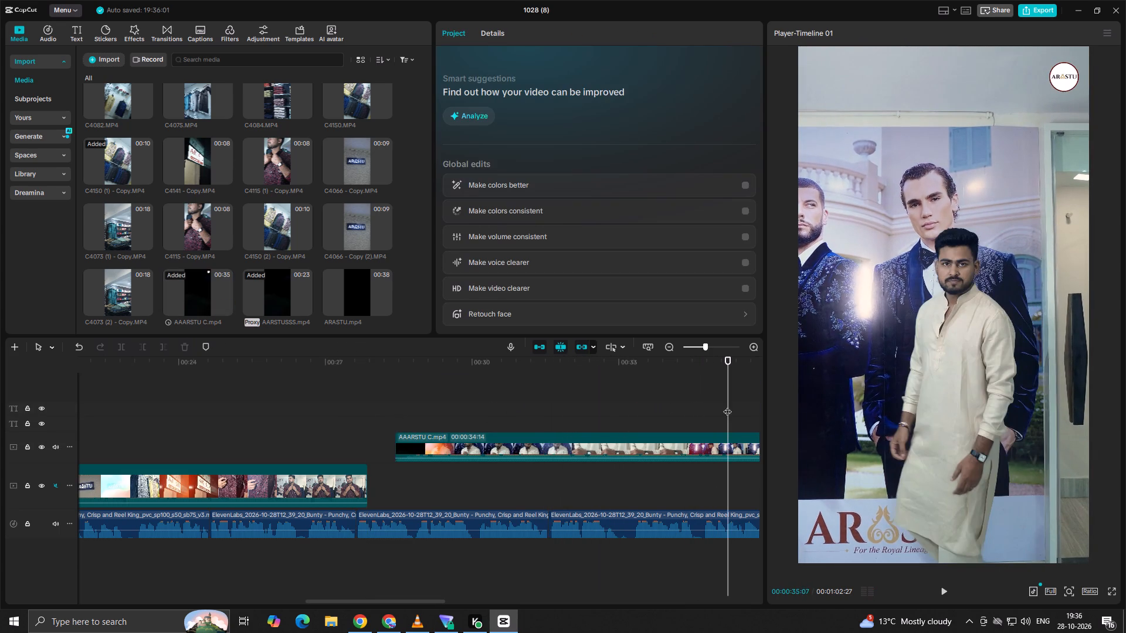
{"action": "left_click", "coordinate": [743, 409]}
{"action": "left_click", "coordinate": [755, 413]}
{"action": "key", "text": "space"}
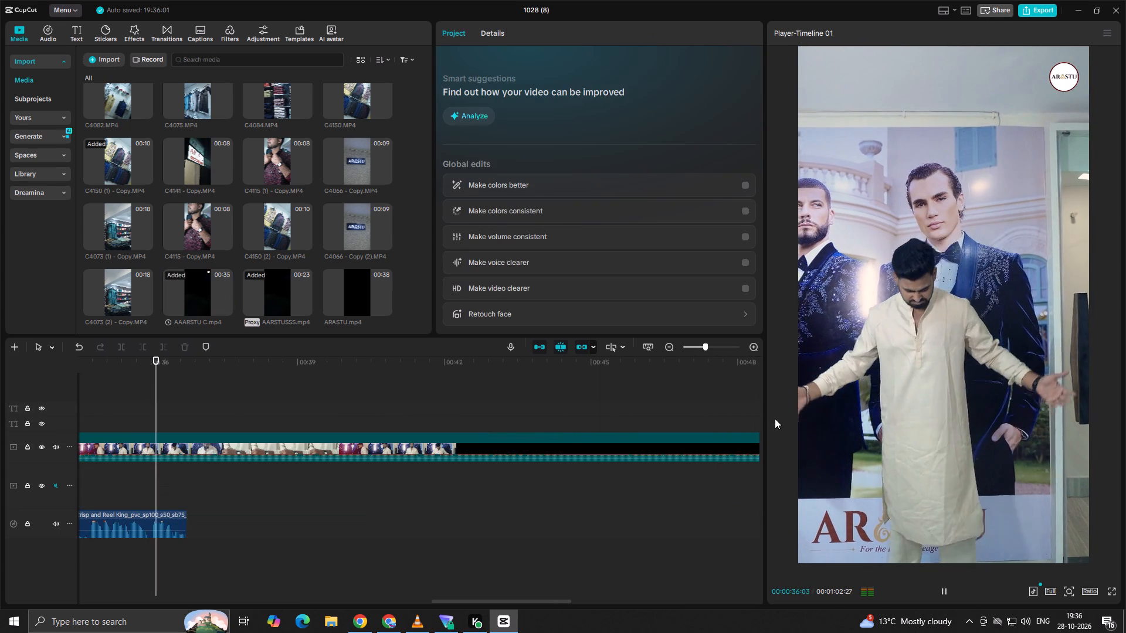
{"action": "left_click", "coordinate": [395, 409]}
{"action": "key", "text": "space"}
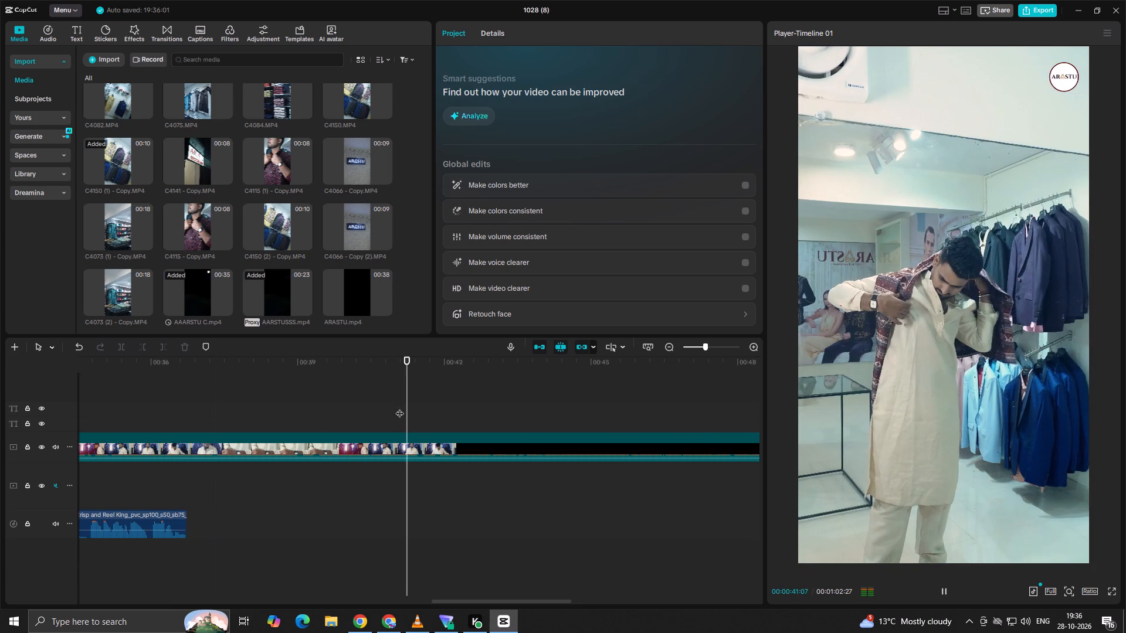
Locate the shot of the man putting on the patterned vest in AAARSTU C.mp4 and cut off everything before 00:00:43:03.
{"action": "left_click", "coordinate": [467, 400]}
{"action": "left_click", "coordinate": [487, 396]}
{"action": "left_click", "coordinate": [513, 396]}
{"action": "key", "text": "space"}
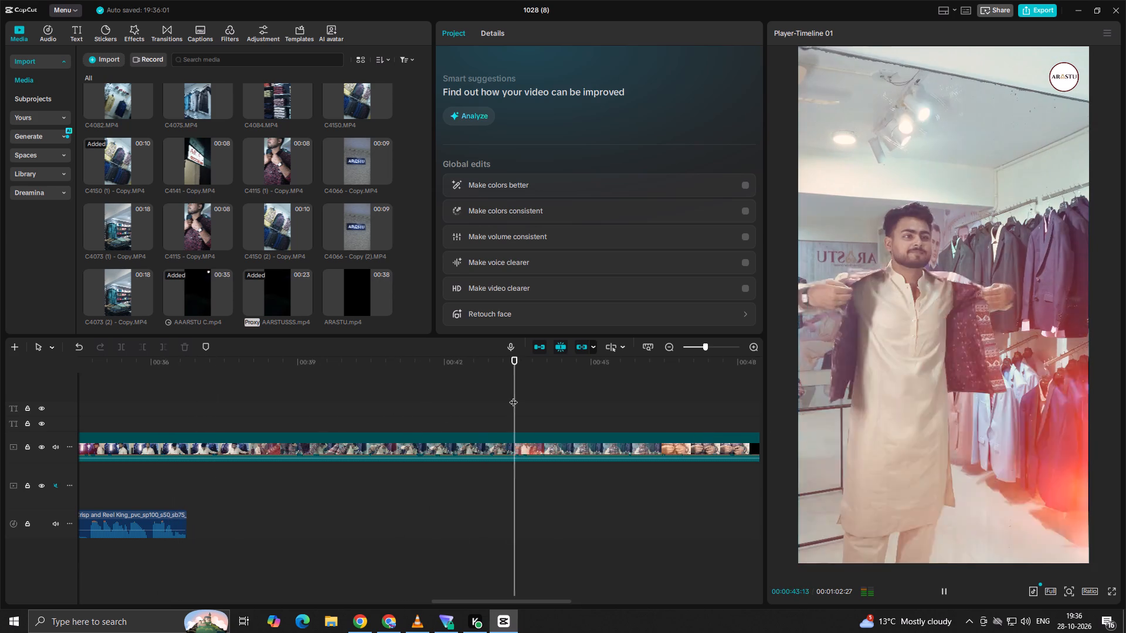
{"action": "key", "text": "space"}
{"action": "left_click", "coordinate": [513, 402]}
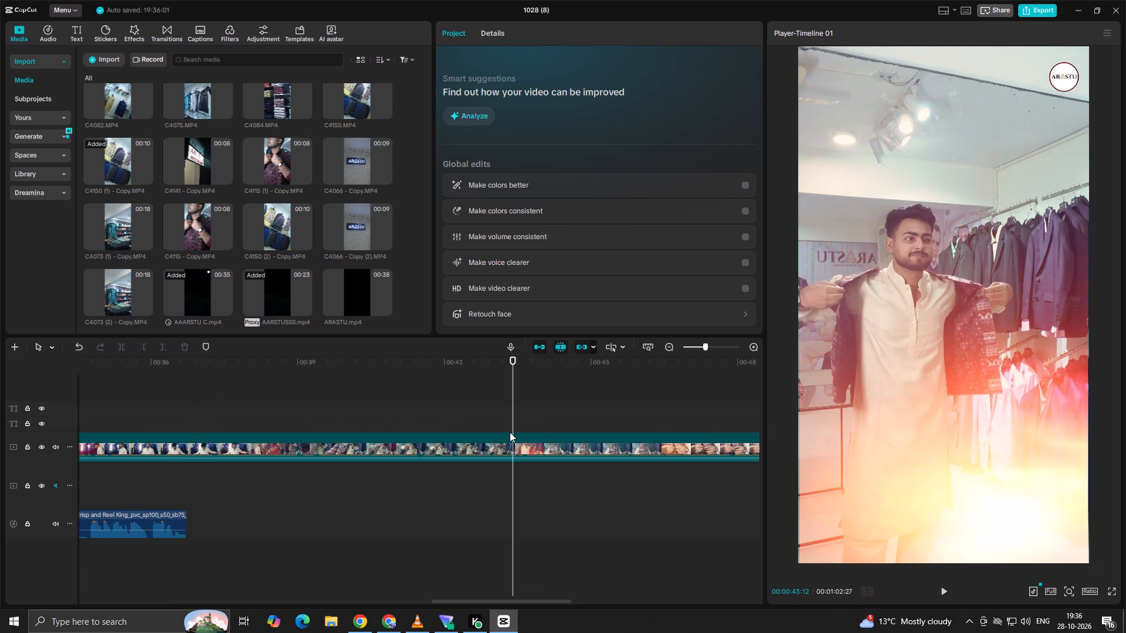
{"action": "left_click", "coordinate": [498, 419]}
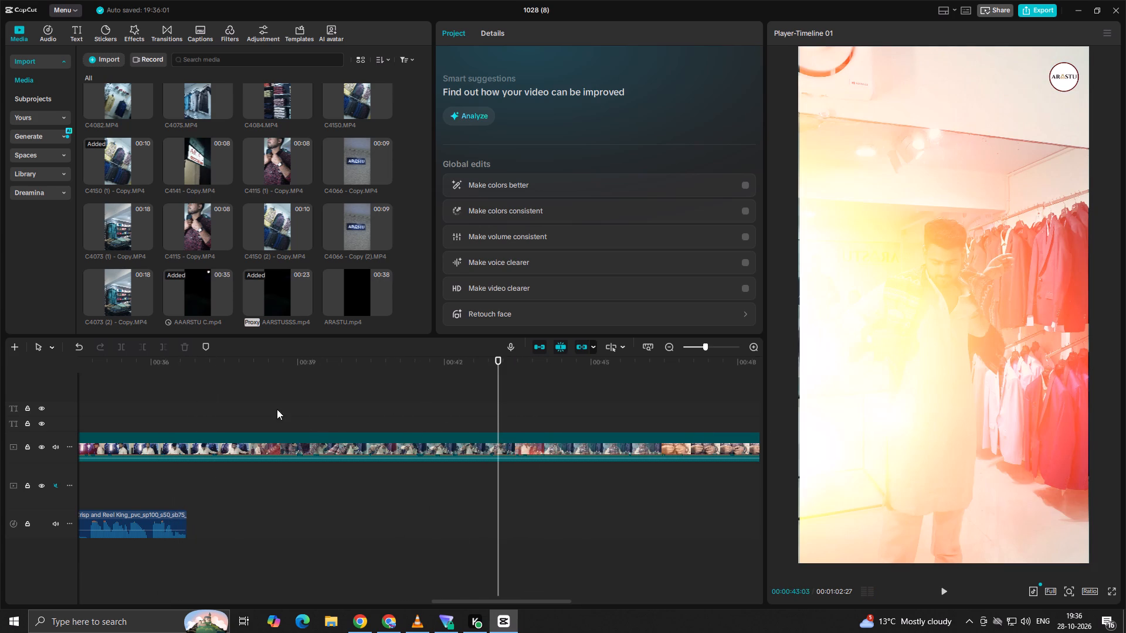
{"action": "left_click", "coordinate": [428, 452]}
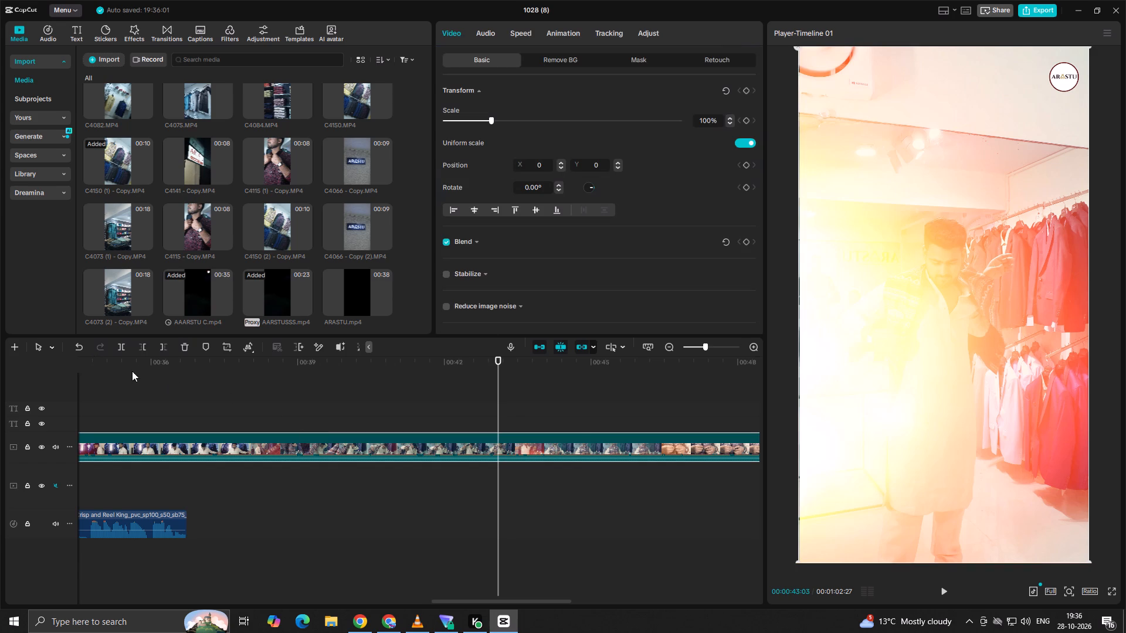
{"action": "left_click", "coordinate": [143, 346]}
Mute the overlay track and move the trimmed AAARSTU C.mp4 onto the main track directly after AARSTUSSS.mp4.
{"action": "left_click_drag", "start_coordinate": [533, 439], "coordinate": [300, 457]}
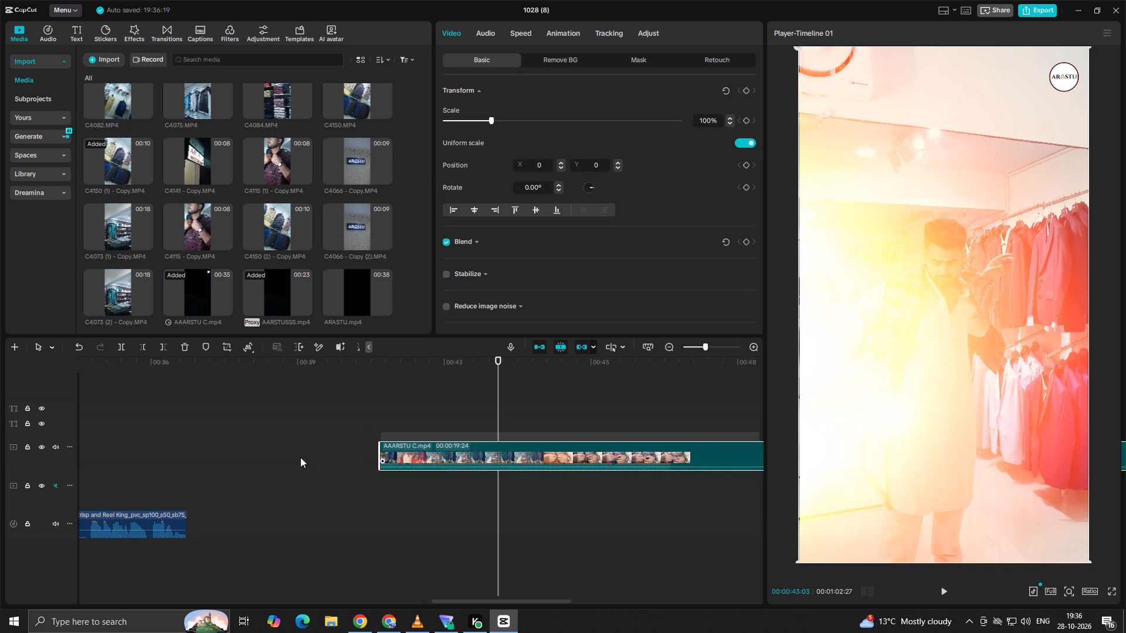
{"action": "left_click_drag", "start_coordinate": [300, 457], "coordinate": [366, 460]}
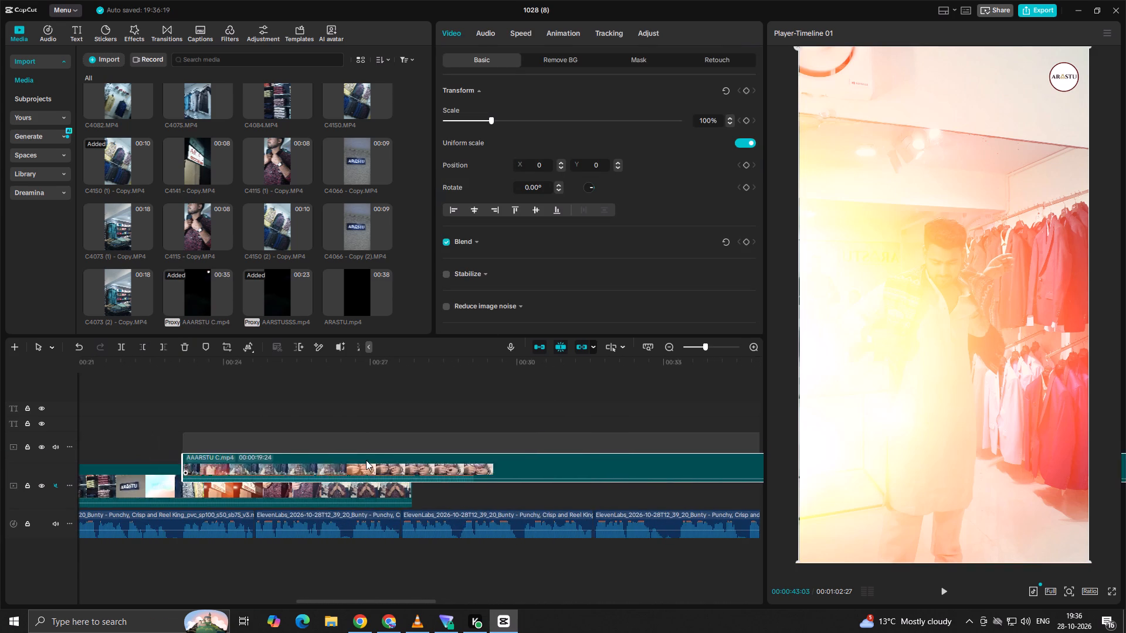
{"action": "left_click_drag", "start_coordinate": [366, 460], "coordinate": [323, 449]}
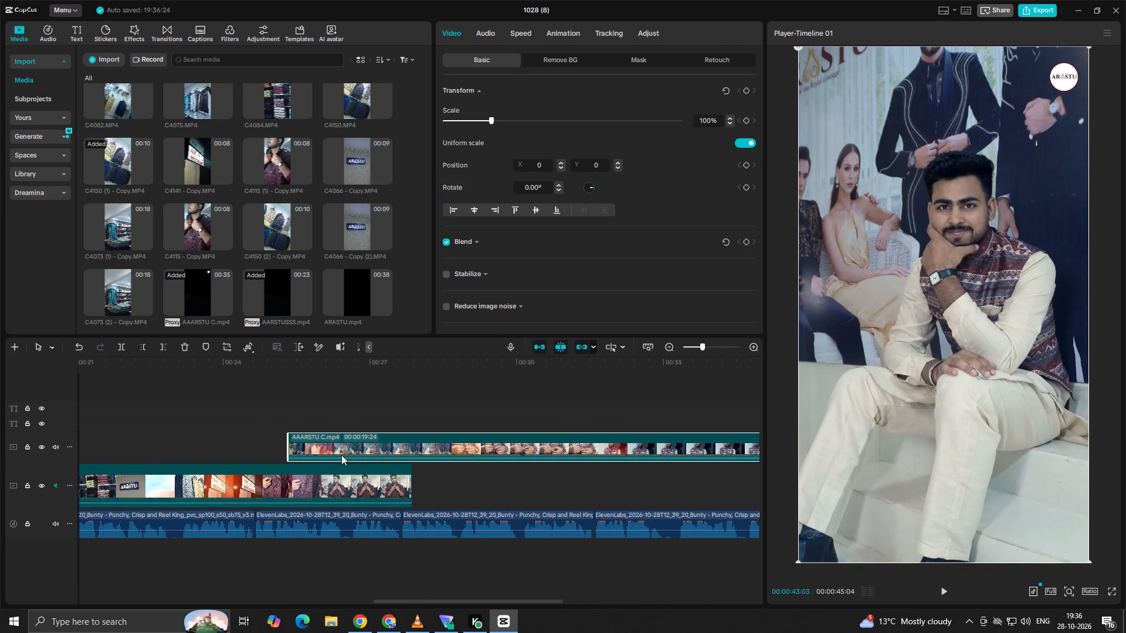
{"action": "left_click", "coordinate": [54, 444]}
{"action": "left_click_drag", "start_coordinate": [366, 452], "coordinate": [215, 468]}
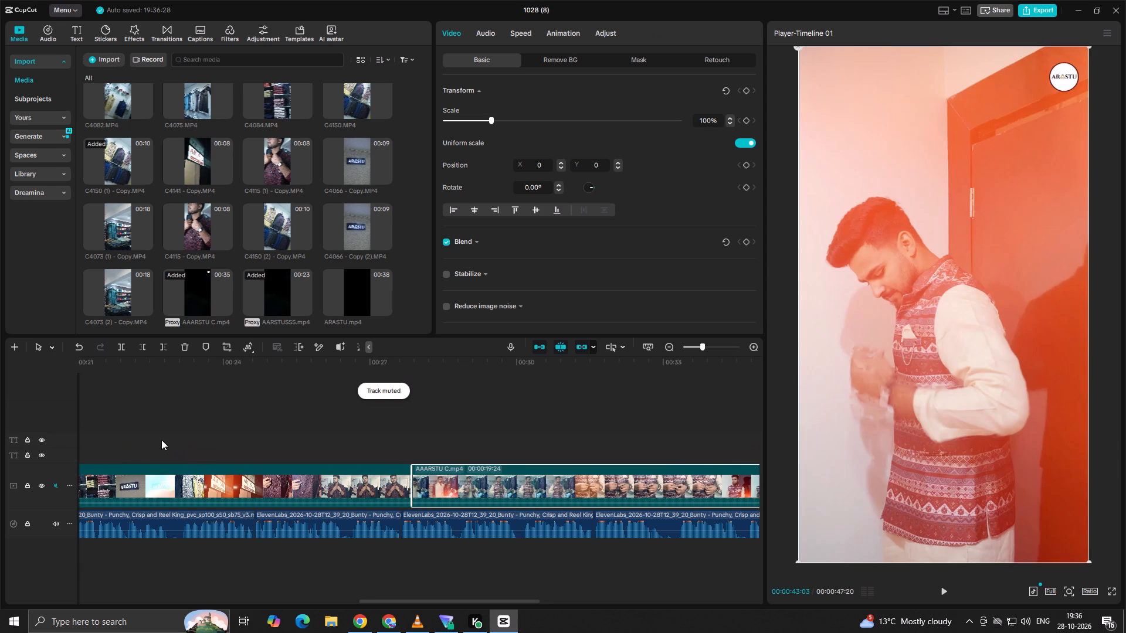
Play AAARSTU C.mp4 against the voiceover and cut off the rest of the clip at the voiceover's end, 00:00:36:22.
{"action": "left_click", "coordinate": [362, 451]}
{"action": "key", "text": "space"}
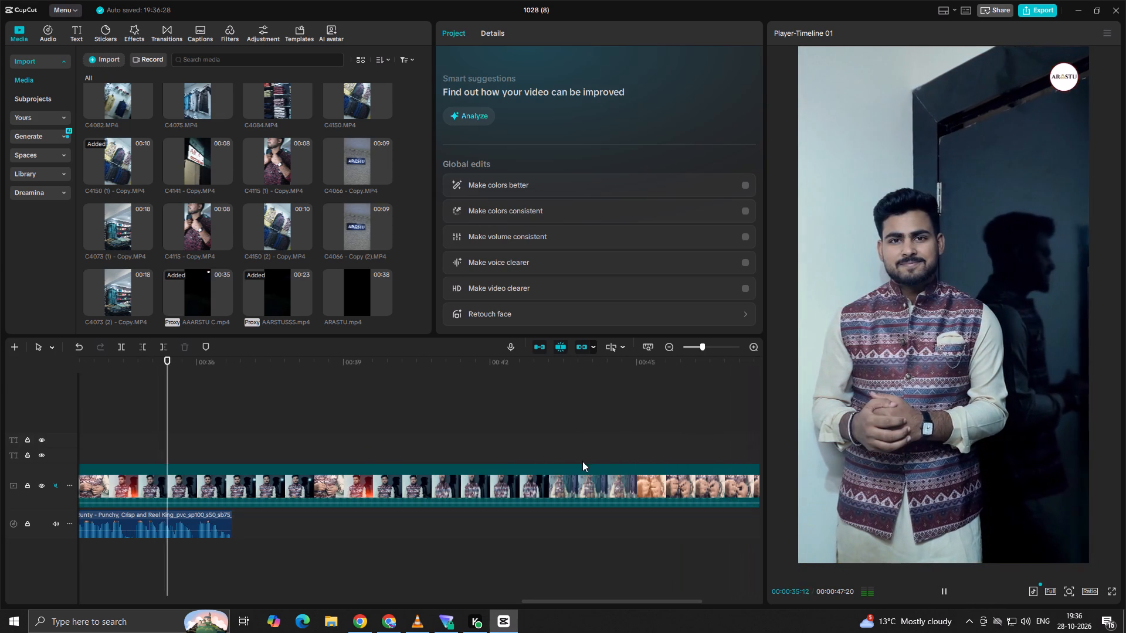
{"action": "key", "text": "space"}
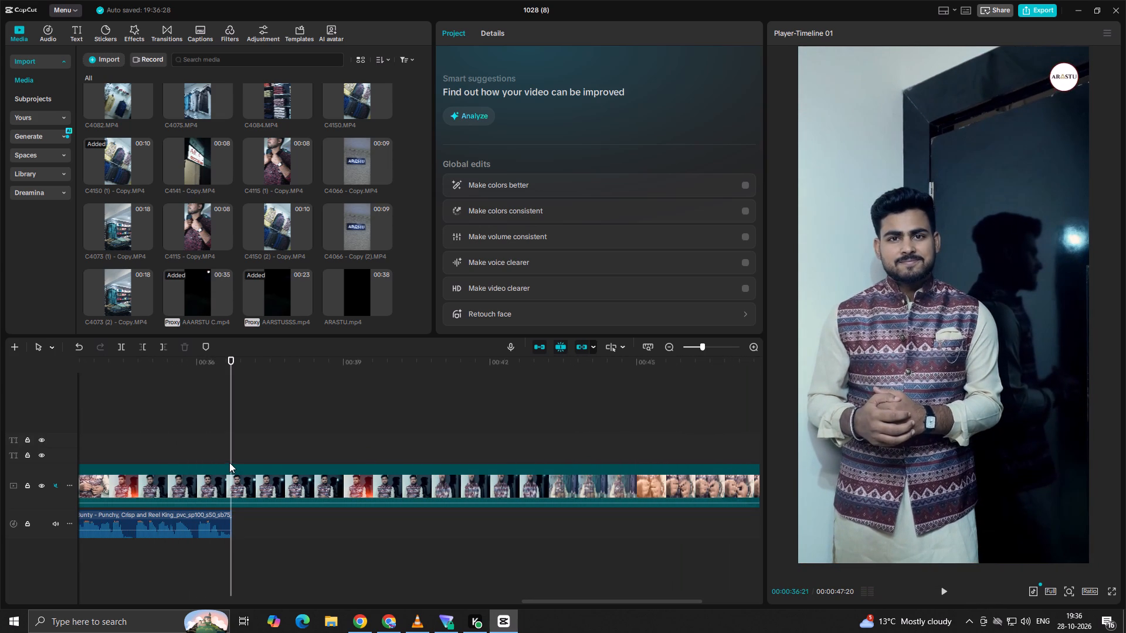
{"action": "left_click", "coordinate": [230, 454]}
{"action": "left_click", "coordinate": [245, 477]}
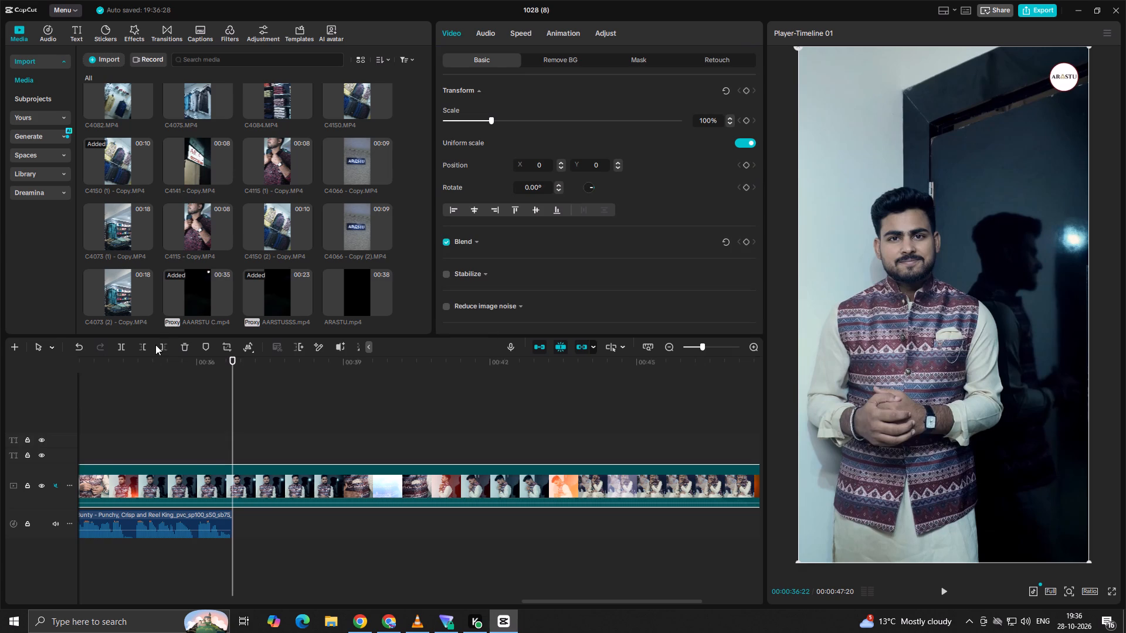
{"action": "left_click", "coordinate": [162, 345]}
Play the opening clip with its text and return to the start of the timeline.
{"action": "left_click", "coordinate": [223, 440]}
{"action": "left_click_drag", "start_coordinate": [224, 439], "coordinate": [0, 445]}
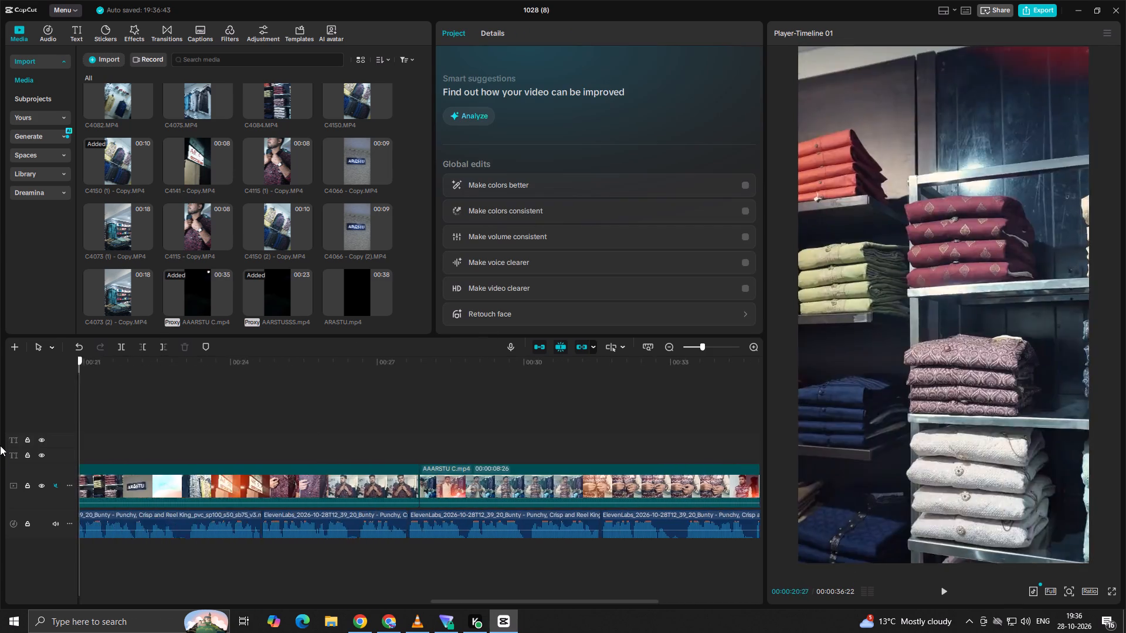
{"action": "left_click_drag", "start_coordinate": [0, 445], "coordinate": [0, 471]}
{"action": "key", "text": "space"}
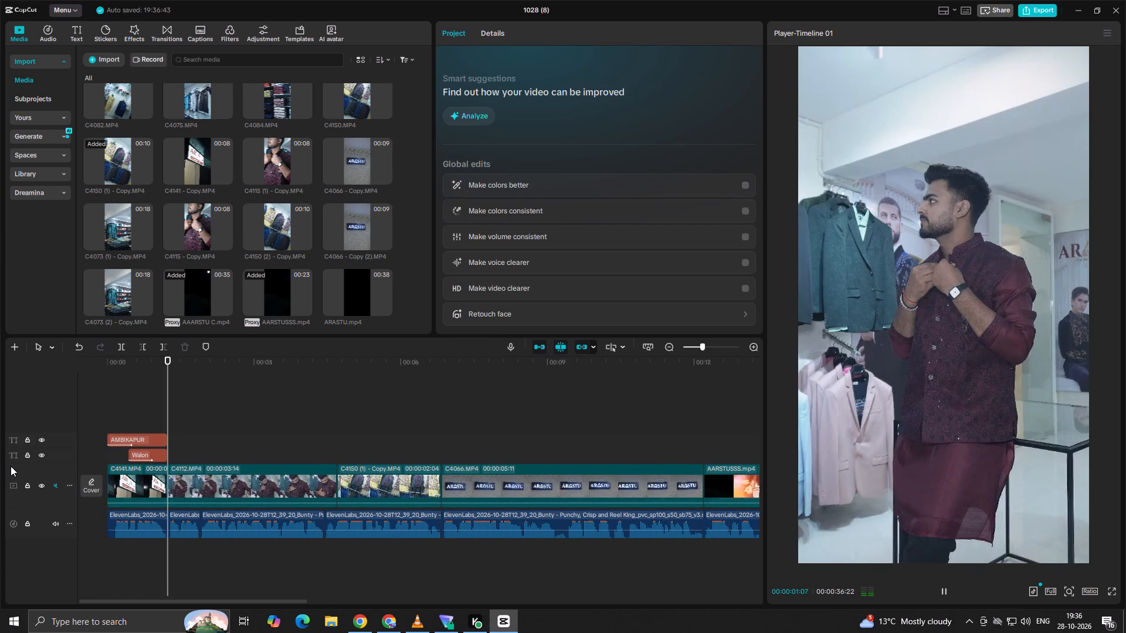
{"action": "key", "text": "space"}
{"action": "left_click", "coordinate": [175, 421]}
{"action": "left_click_drag", "start_coordinate": [175, 421], "coordinate": [0, 440]}
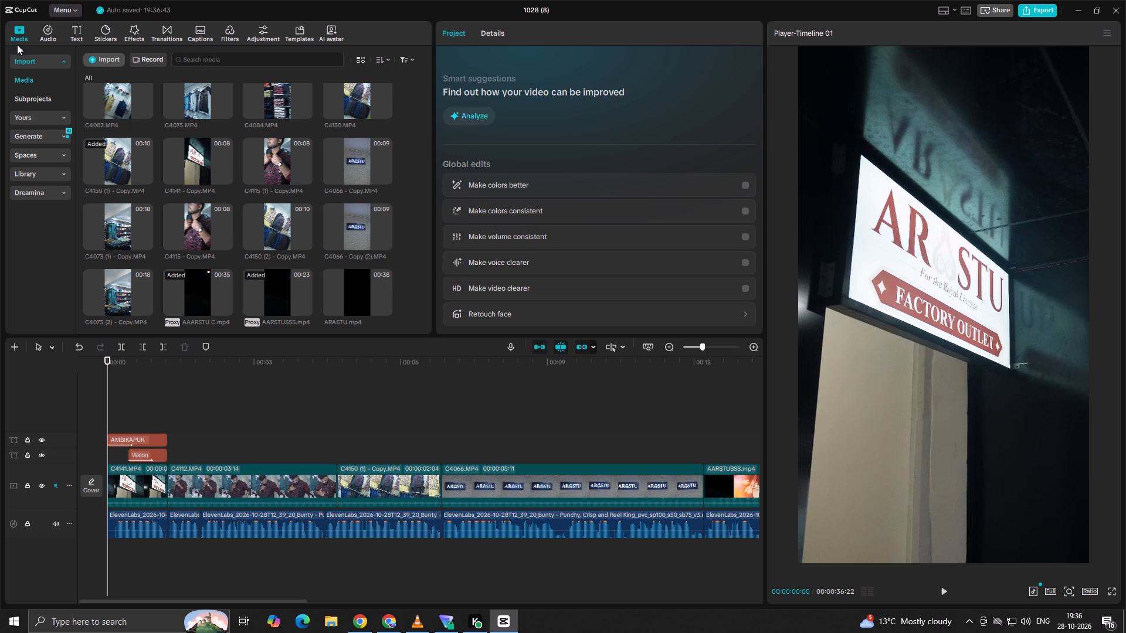
Search the sound effects library for camera.
{"action": "left_click", "coordinate": [53, 33]}
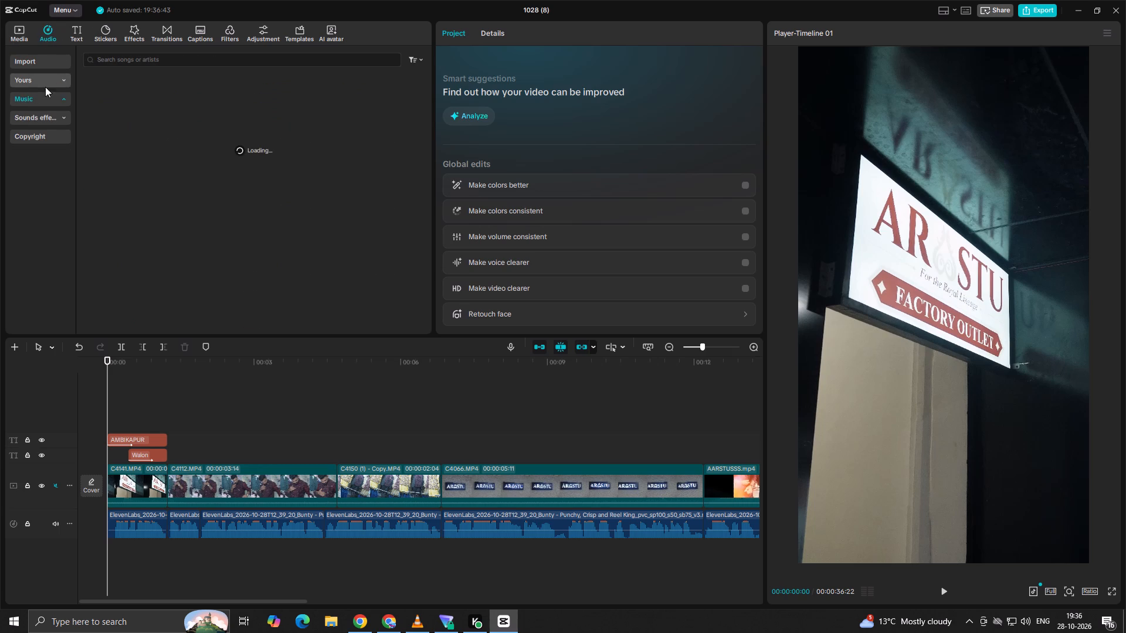
{"action": "left_click", "coordinate": [50, 95]}
{"action": "left_click", "coordinate": [34, 115]}
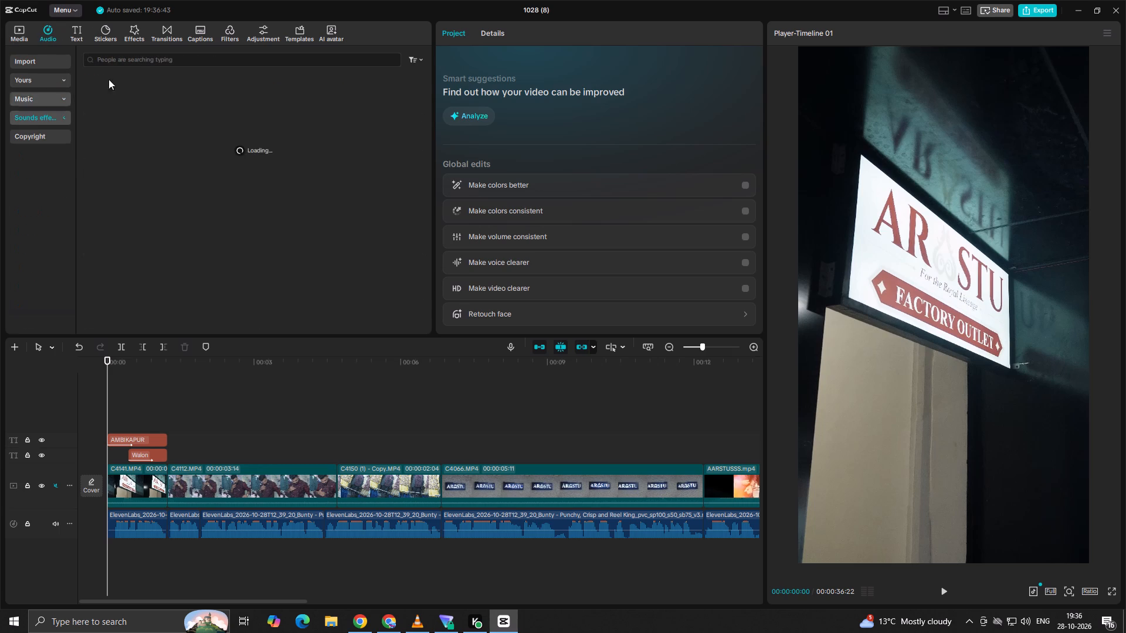
{"action": "left_click", "coordinate": [144, 63]}
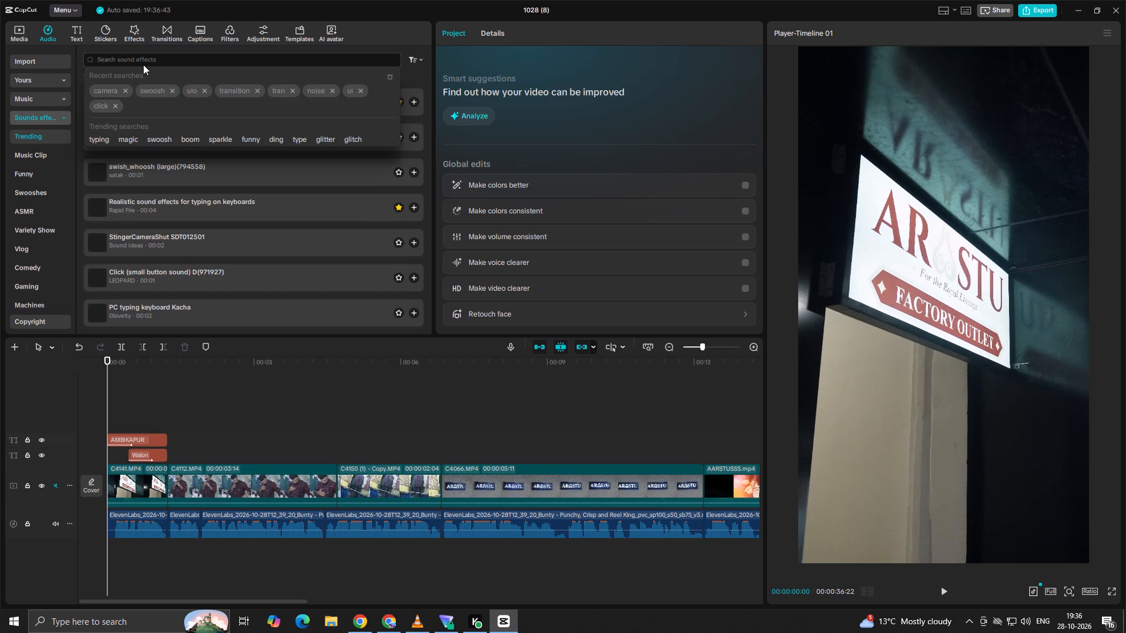
{"action": "left_click", "coordinate": [109, 90]}
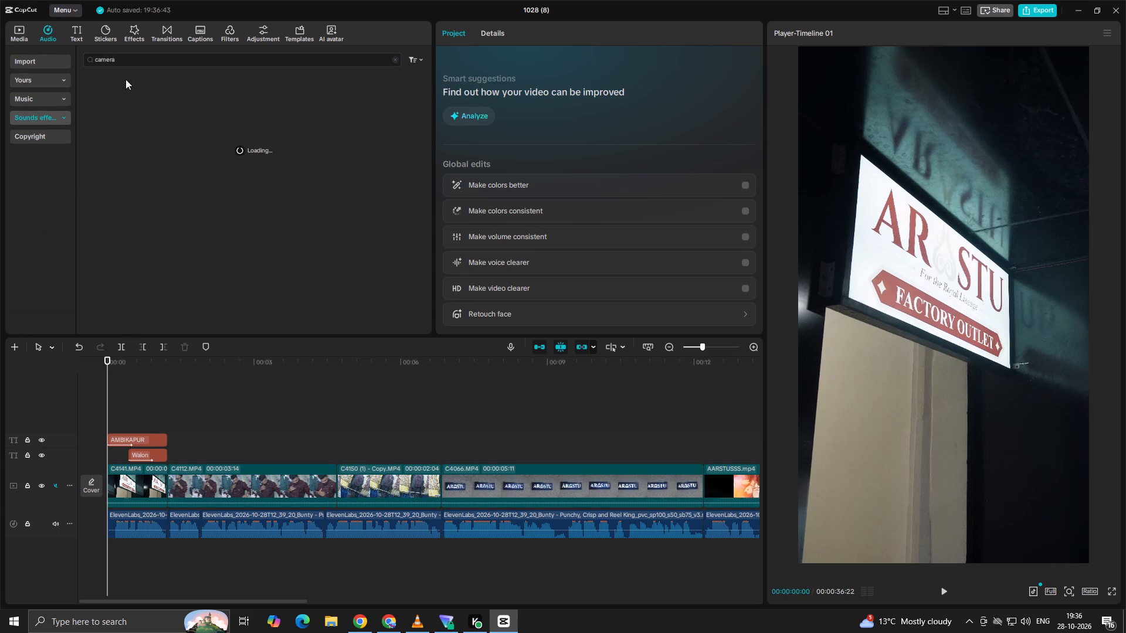
Audition the camera shutter sounds, add click (camera shutter sound single shot)(1111055) at the timeline start, and play it with the opening.
{"action": "left_click", "coordinate": [178, 83]}
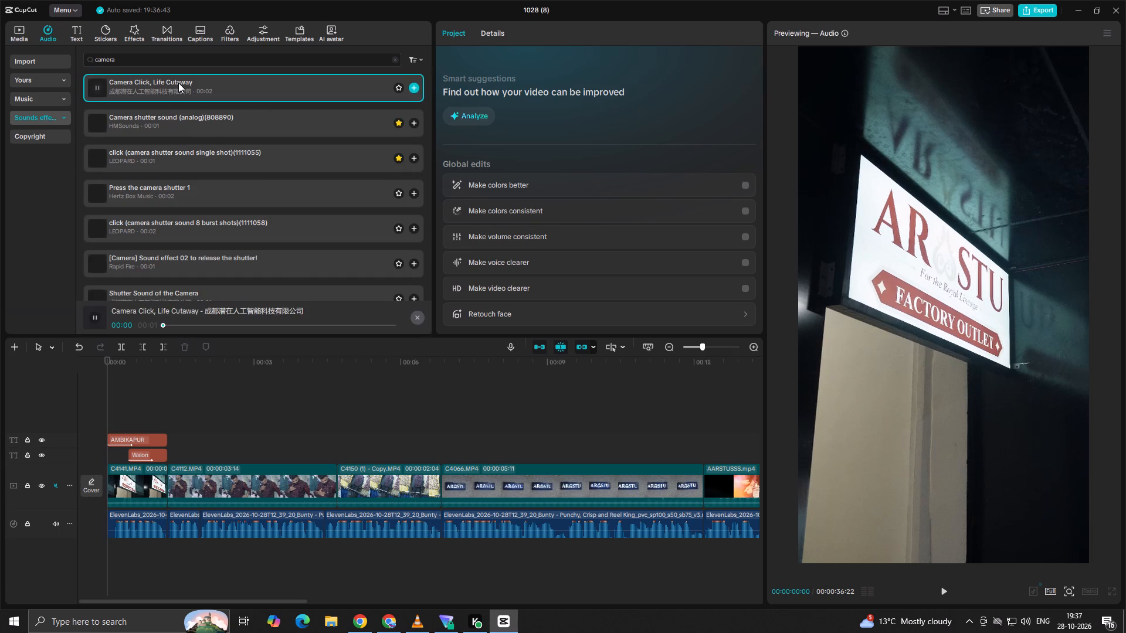
{"action": "left_click", "coordinate": [177, 121]}
{"action": "left_click", "coordinate": [179, 155]}
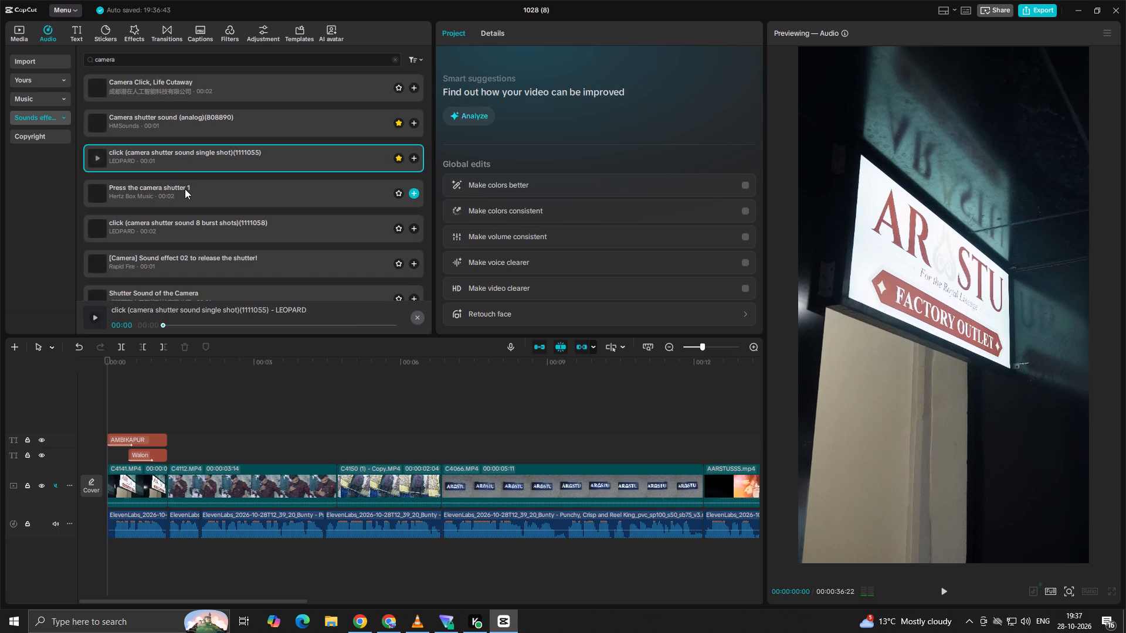
{"action": "left_click", "coordinate": [185, 189]}
{"action": "left_click", "coordinate": [182, 227]}
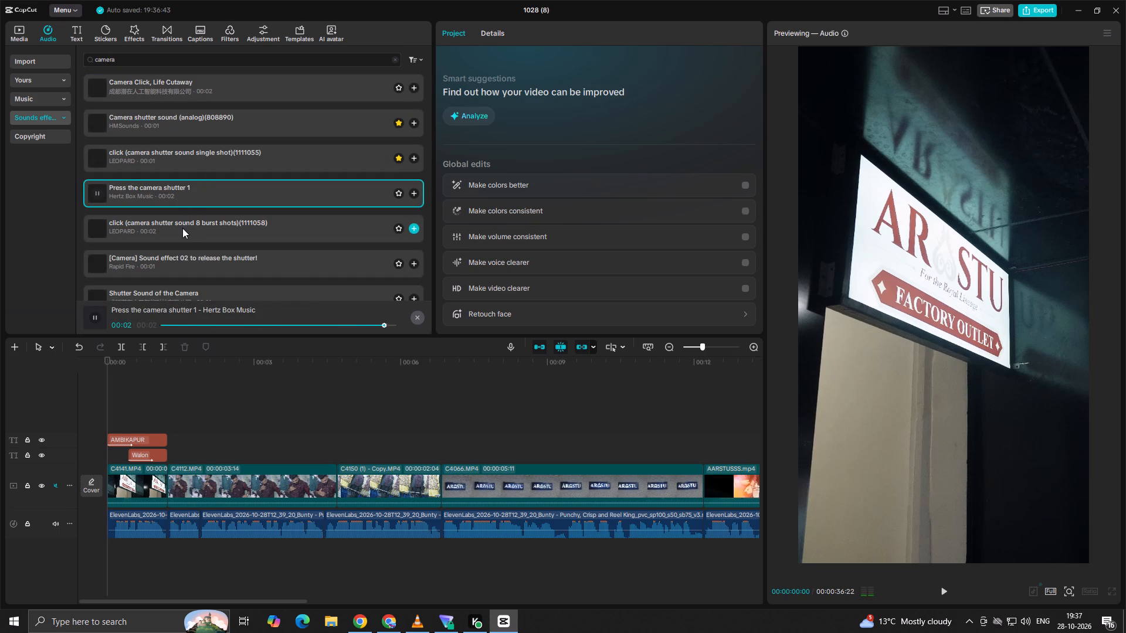
{"action": "left_click", "coordinate": [191, 168]}
{"action": "left_click", "coordinate": [198, 155]}
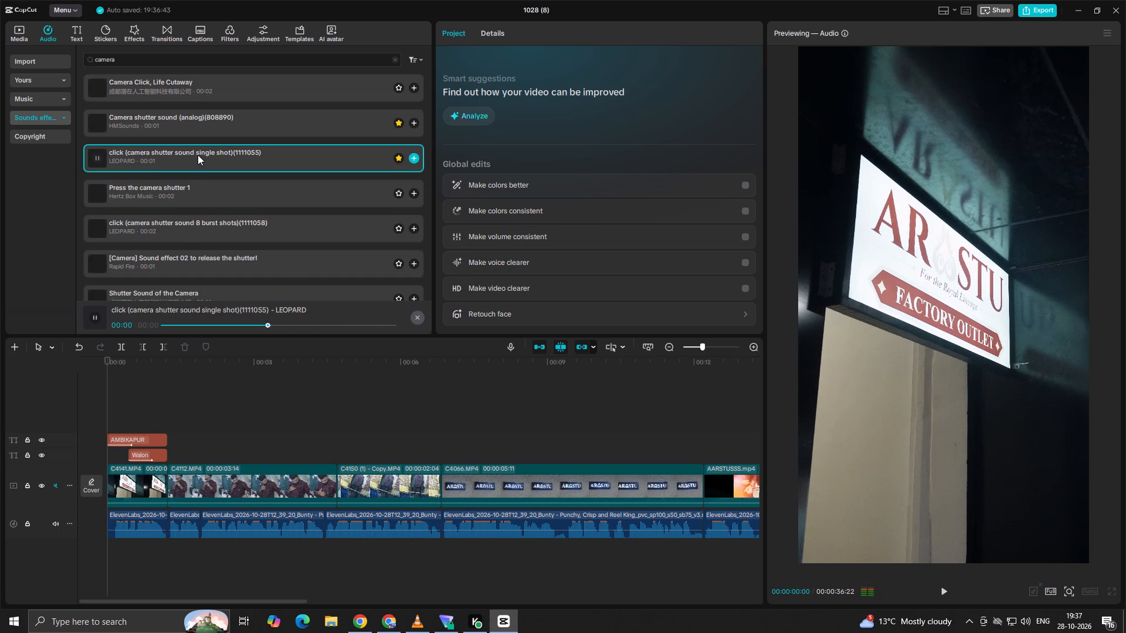
{"action": "left_click", "coordinate": [198, 155]}
{"action": "left_click_drag", "start_coordinate": [198, 155], "coordinate": [113, 391]}
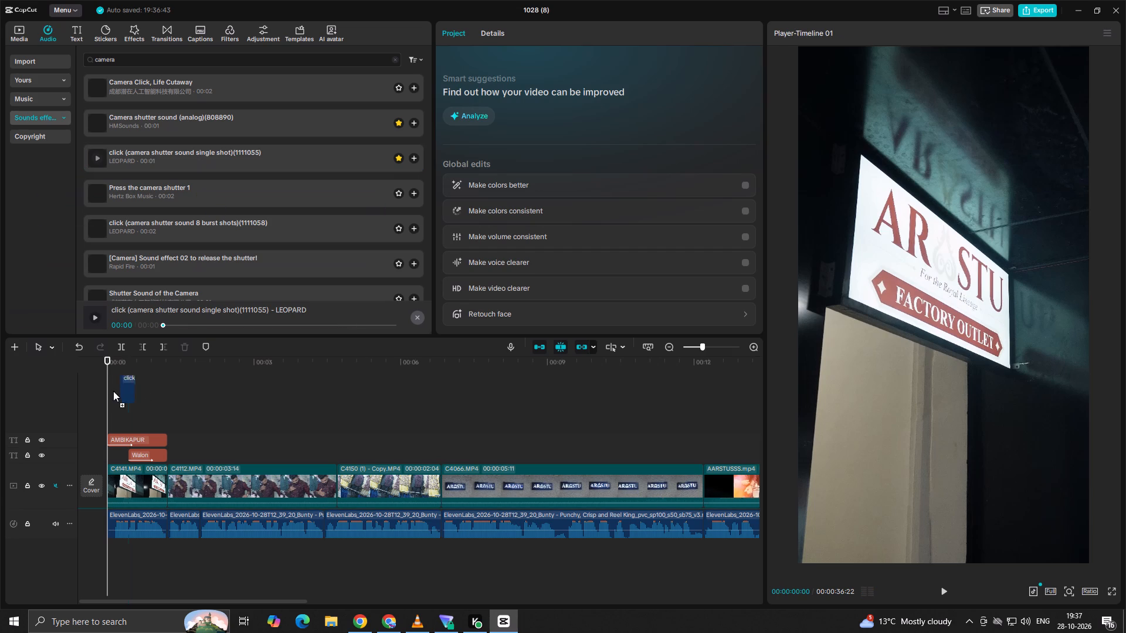
{"action": "left_click_drag", "start_coordinate": [113, 391], "coordinate": [105, 406]}
{"action": "key", "text": "space"}
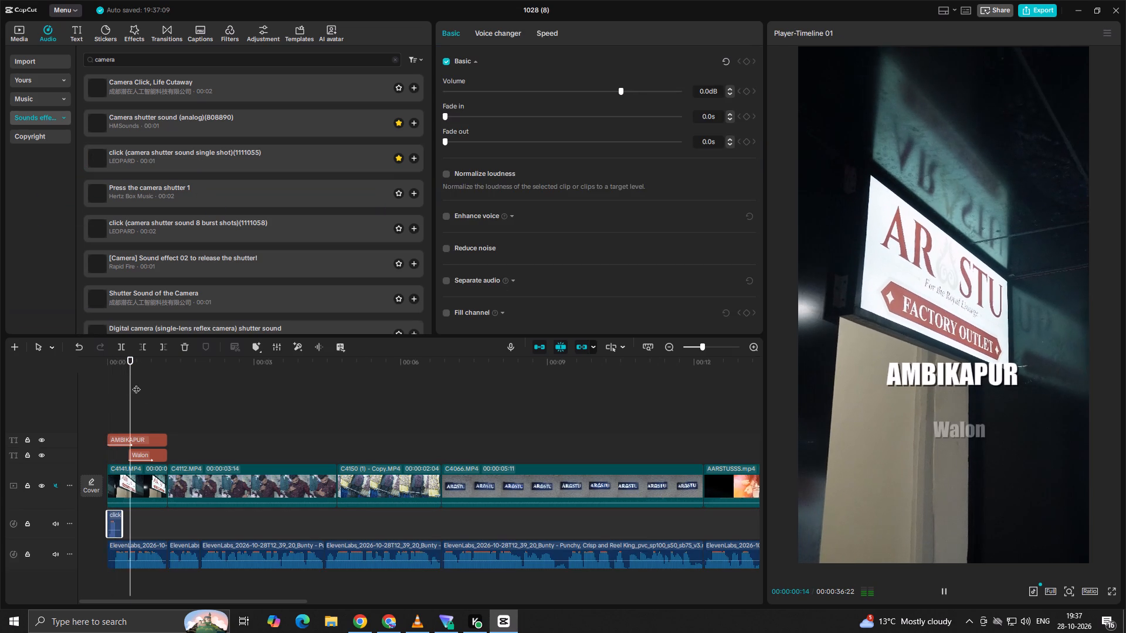
{"action": "key", "text": "space"}
Try the Zoom Out and theater curtain reveal In animations on C4141.MP4 and apply Spin Up 2.
{"action": "left_click", "coordinate": [135, 473]}
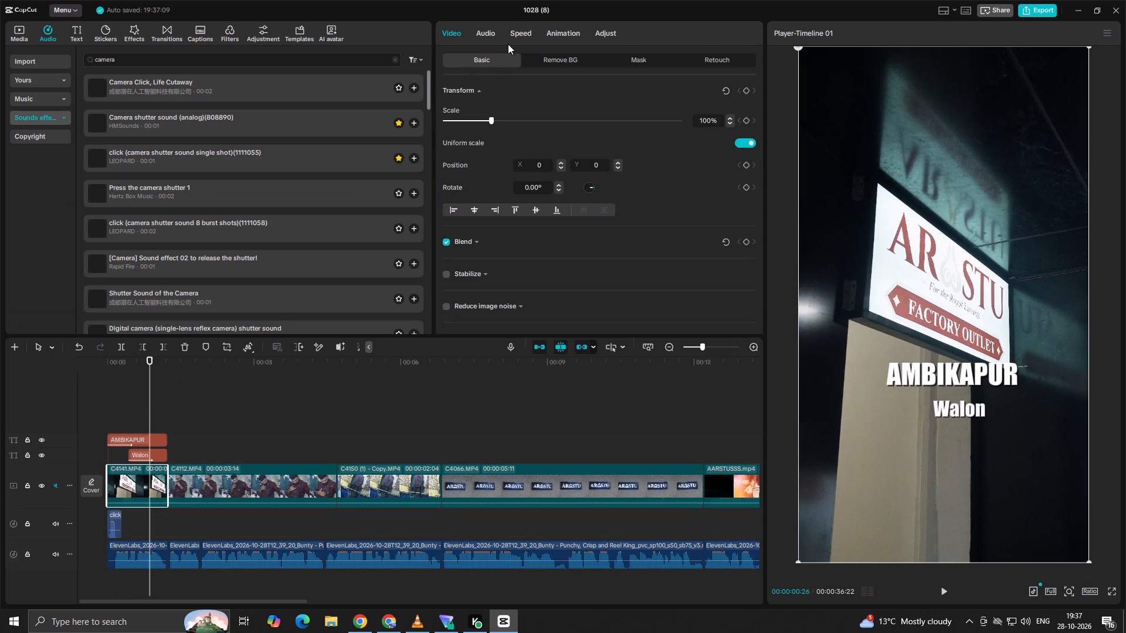
{"action": "left_click", "coordinate": [570, 35]}
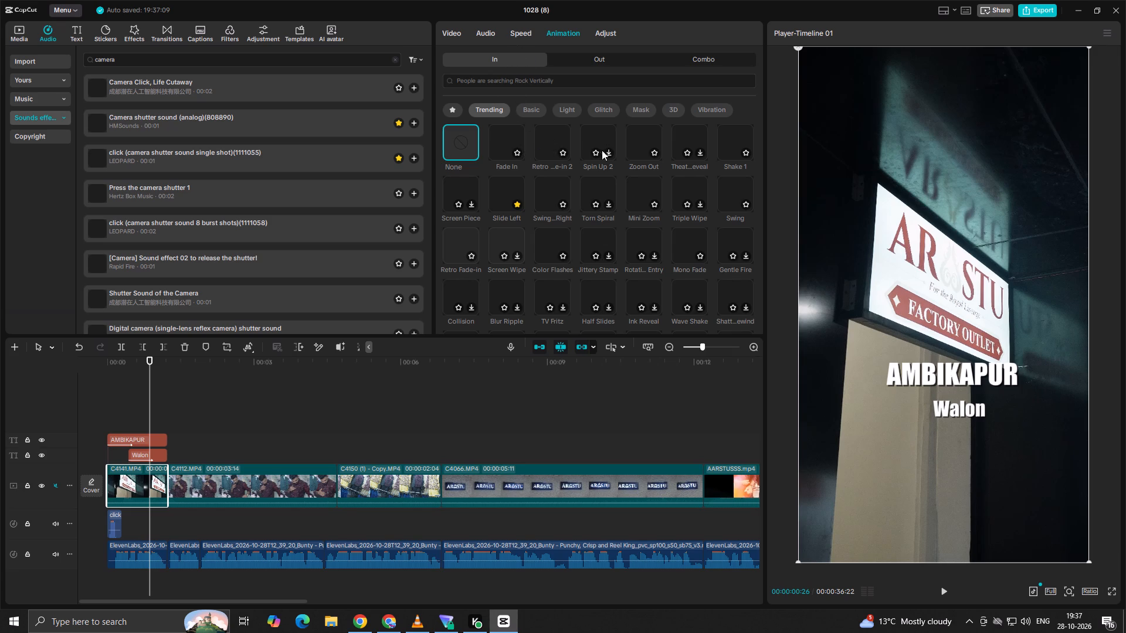
{"action": "left_click", "coordinate": [636, 142]}
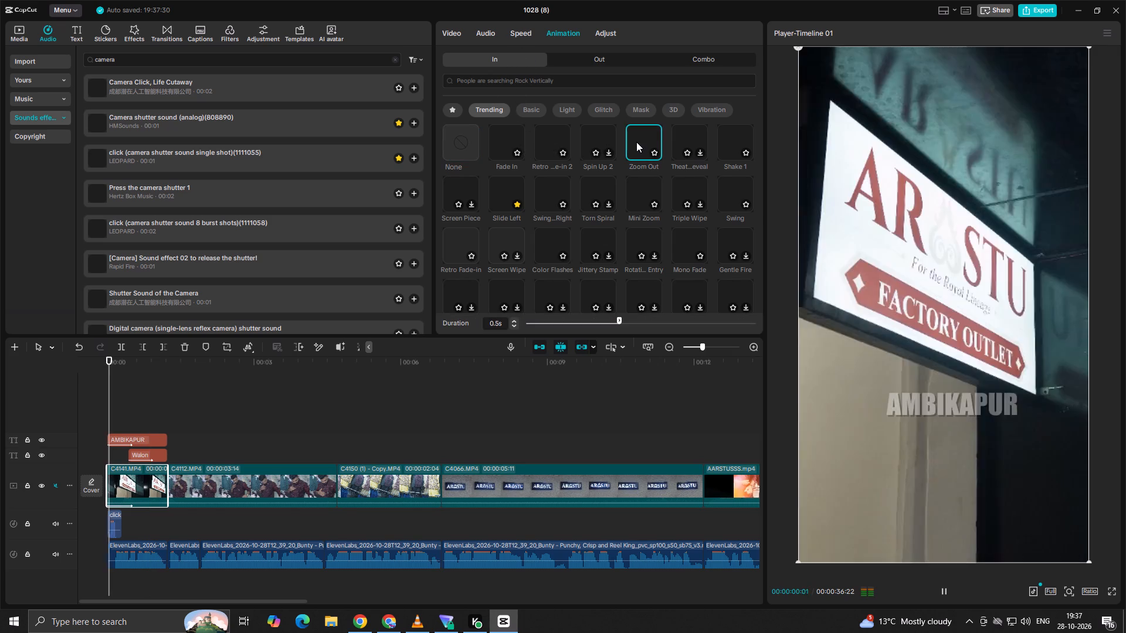
{"action": "left_click", "coordinate": [599, 138]}
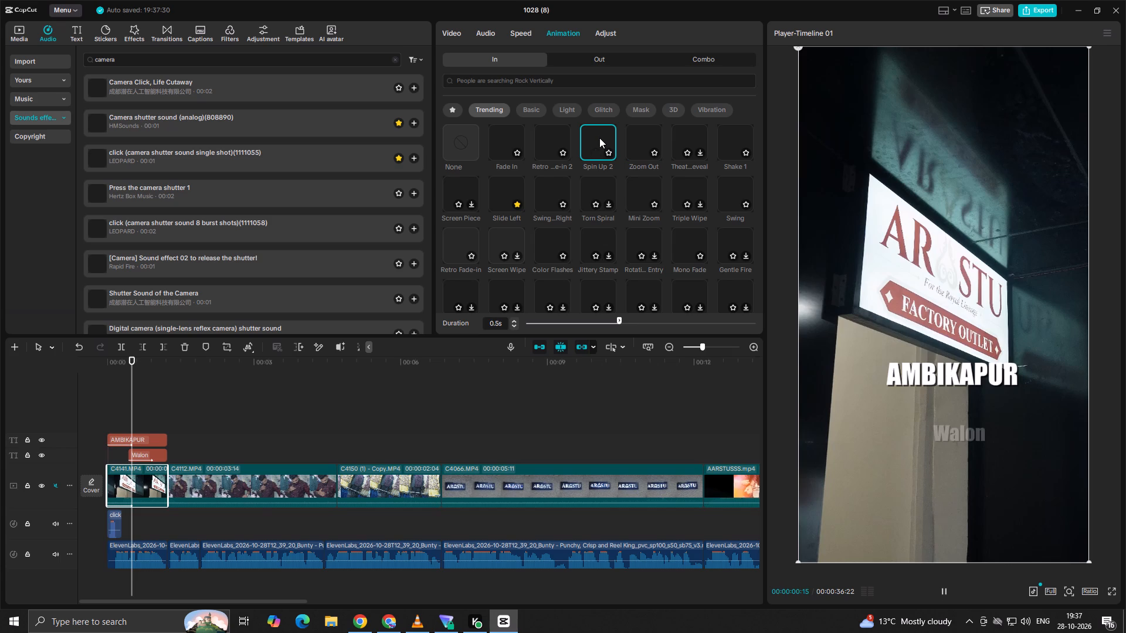
{"action": "left_click", "coordinate": [683, 139]}
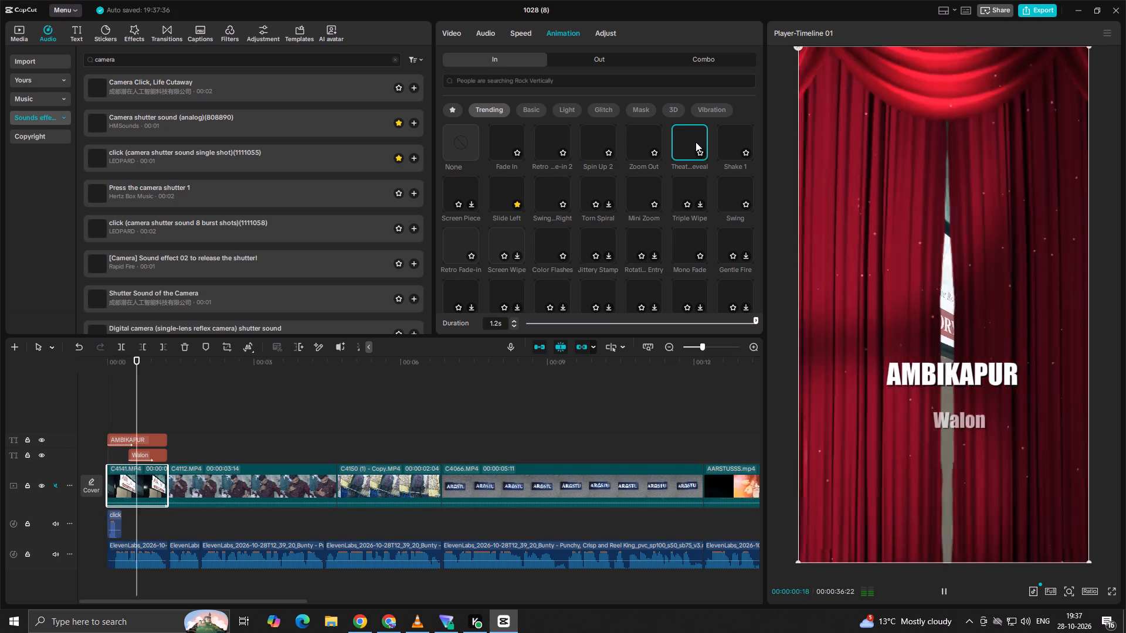
{"action": "left_click", "coordinate": [601, 140]}
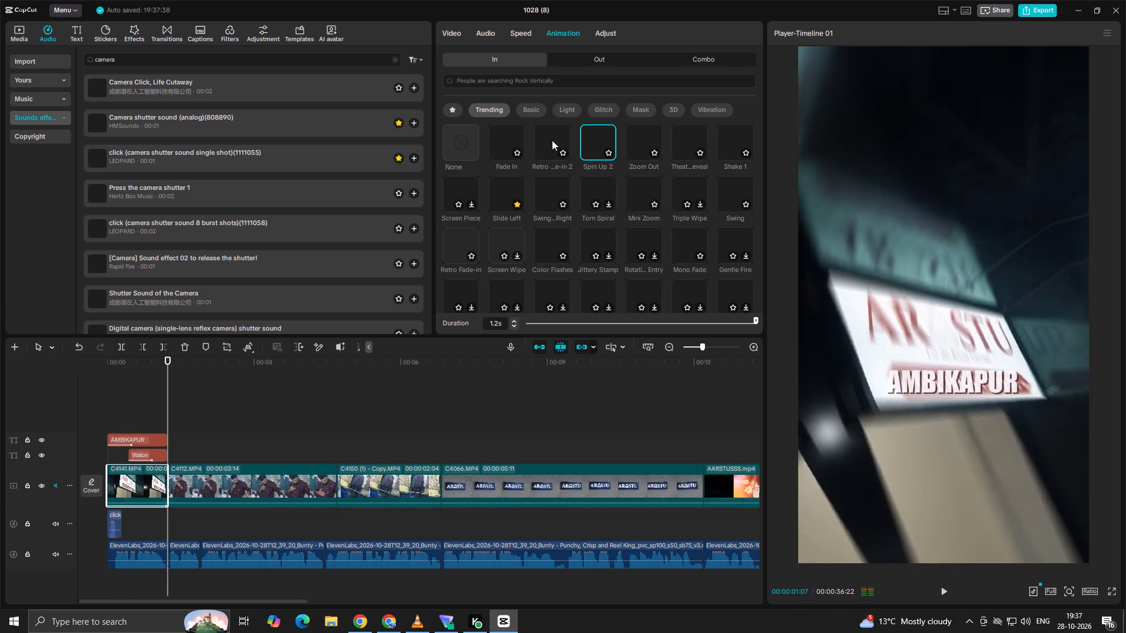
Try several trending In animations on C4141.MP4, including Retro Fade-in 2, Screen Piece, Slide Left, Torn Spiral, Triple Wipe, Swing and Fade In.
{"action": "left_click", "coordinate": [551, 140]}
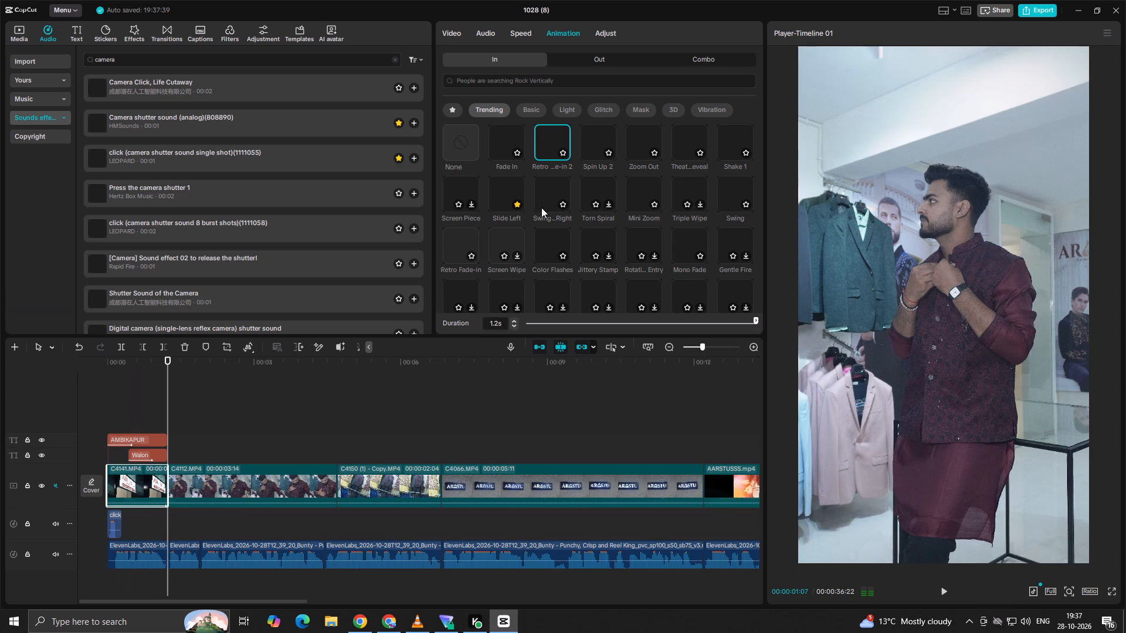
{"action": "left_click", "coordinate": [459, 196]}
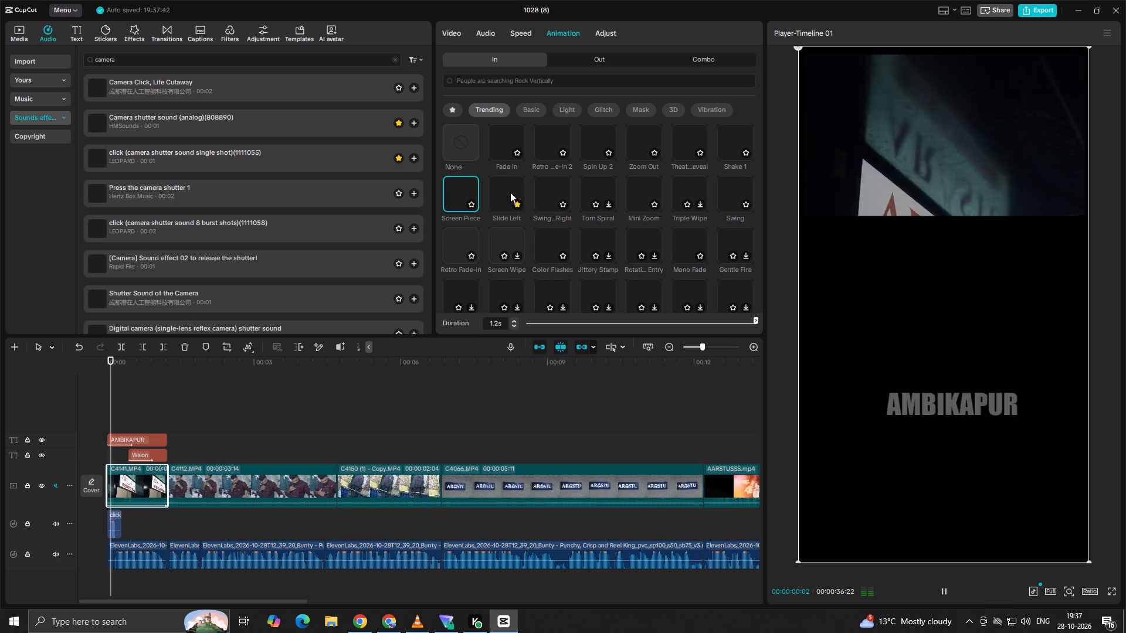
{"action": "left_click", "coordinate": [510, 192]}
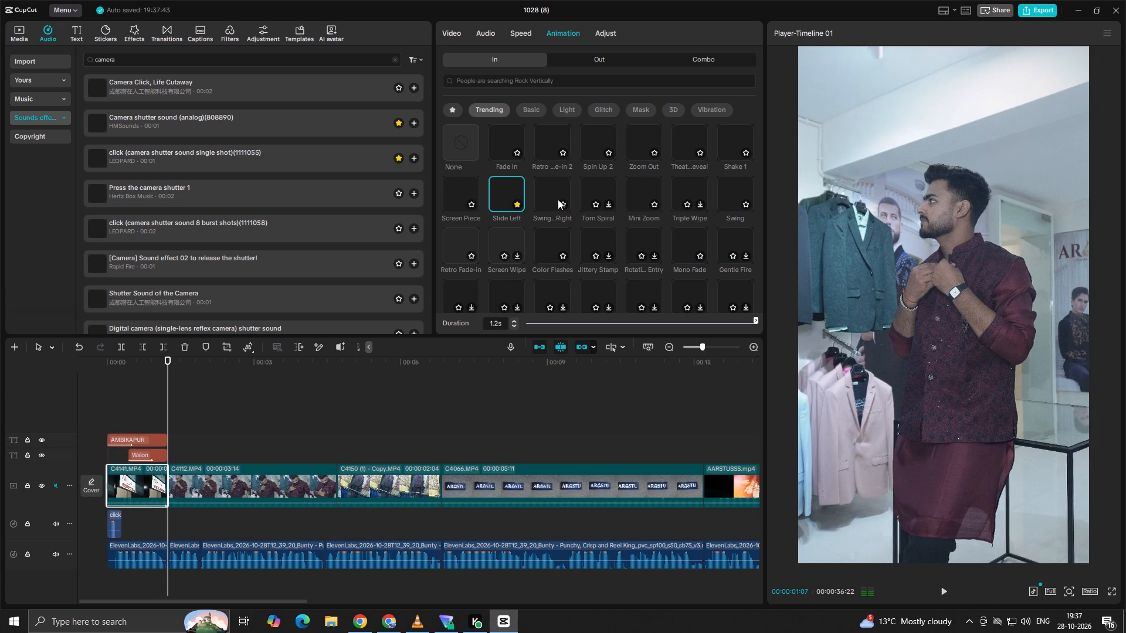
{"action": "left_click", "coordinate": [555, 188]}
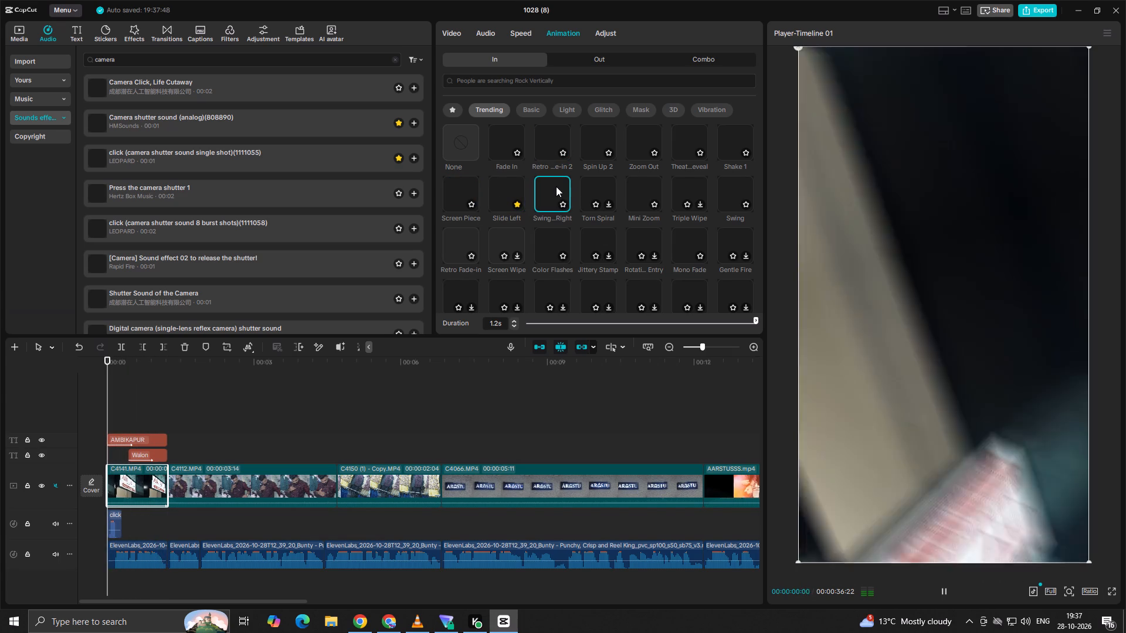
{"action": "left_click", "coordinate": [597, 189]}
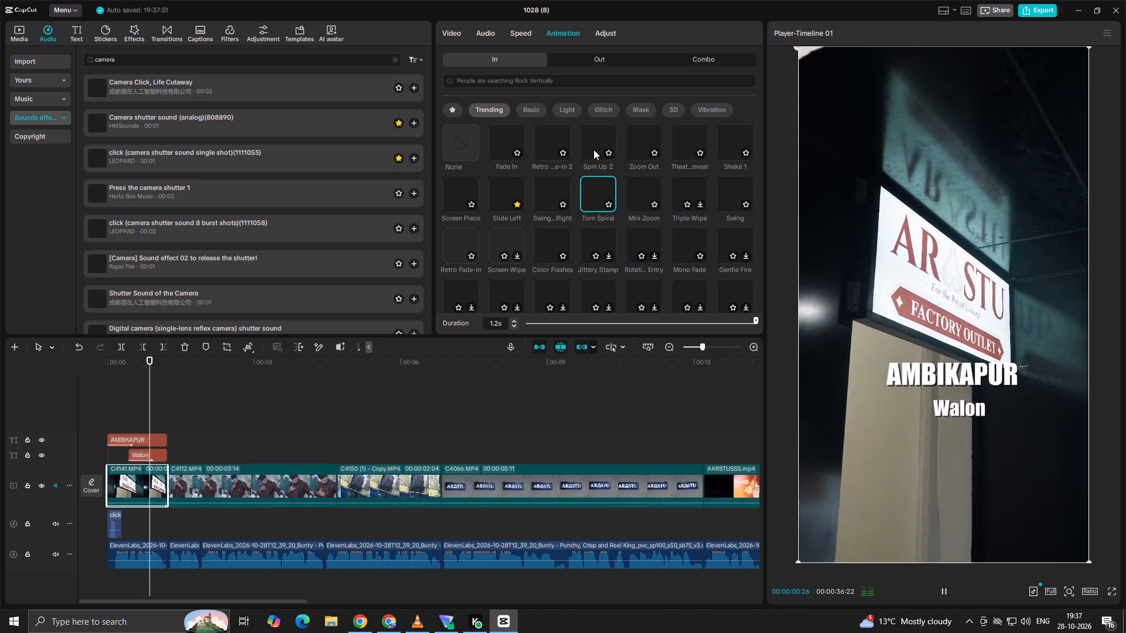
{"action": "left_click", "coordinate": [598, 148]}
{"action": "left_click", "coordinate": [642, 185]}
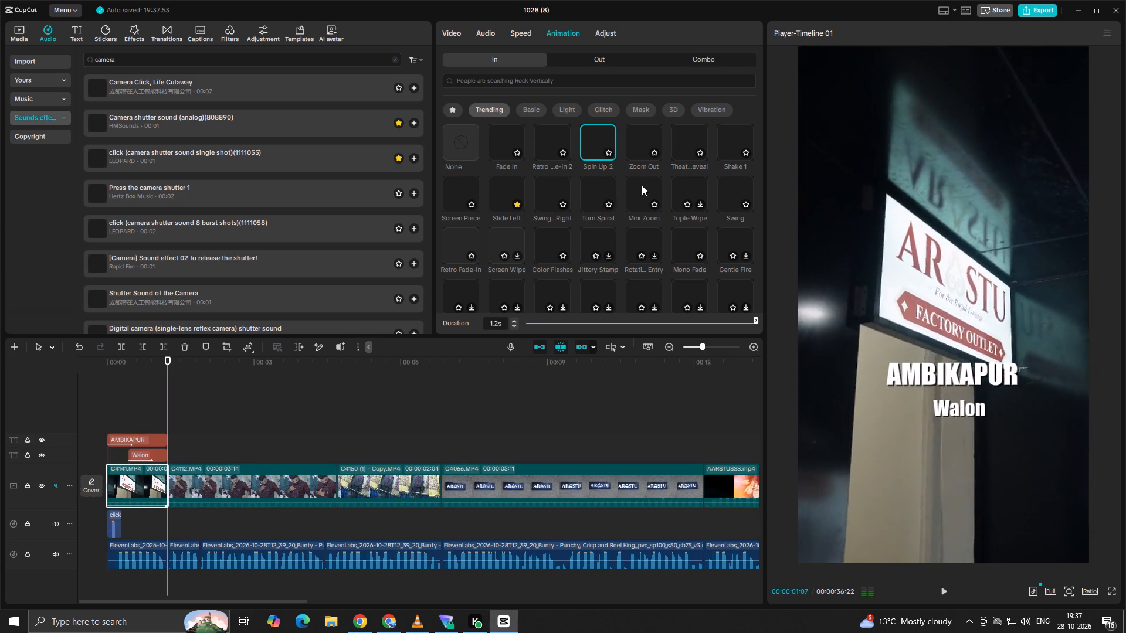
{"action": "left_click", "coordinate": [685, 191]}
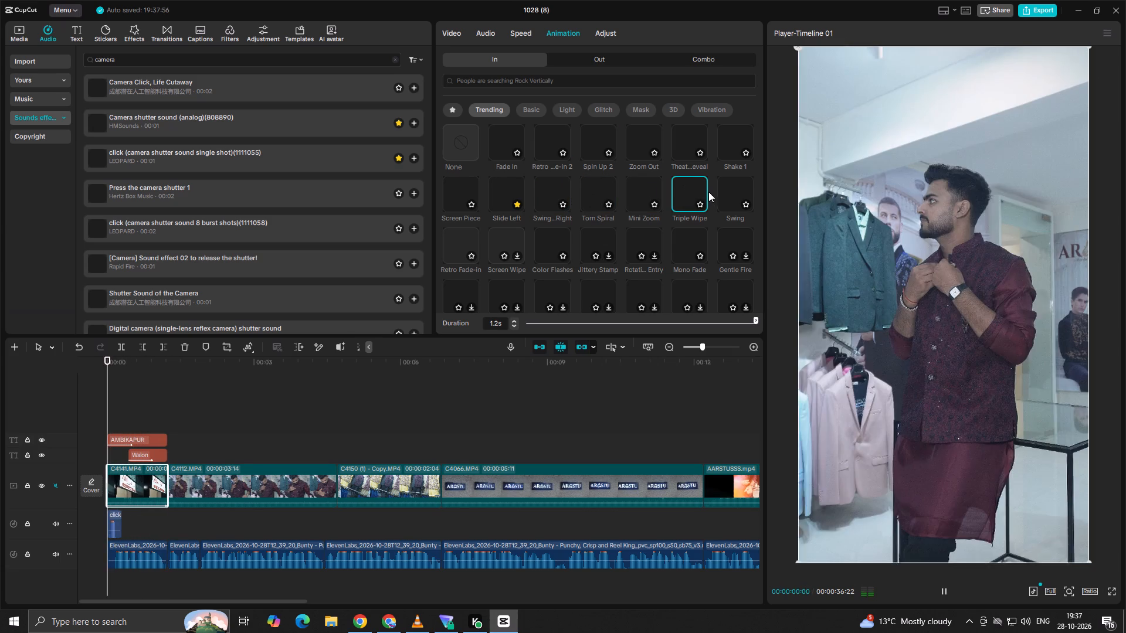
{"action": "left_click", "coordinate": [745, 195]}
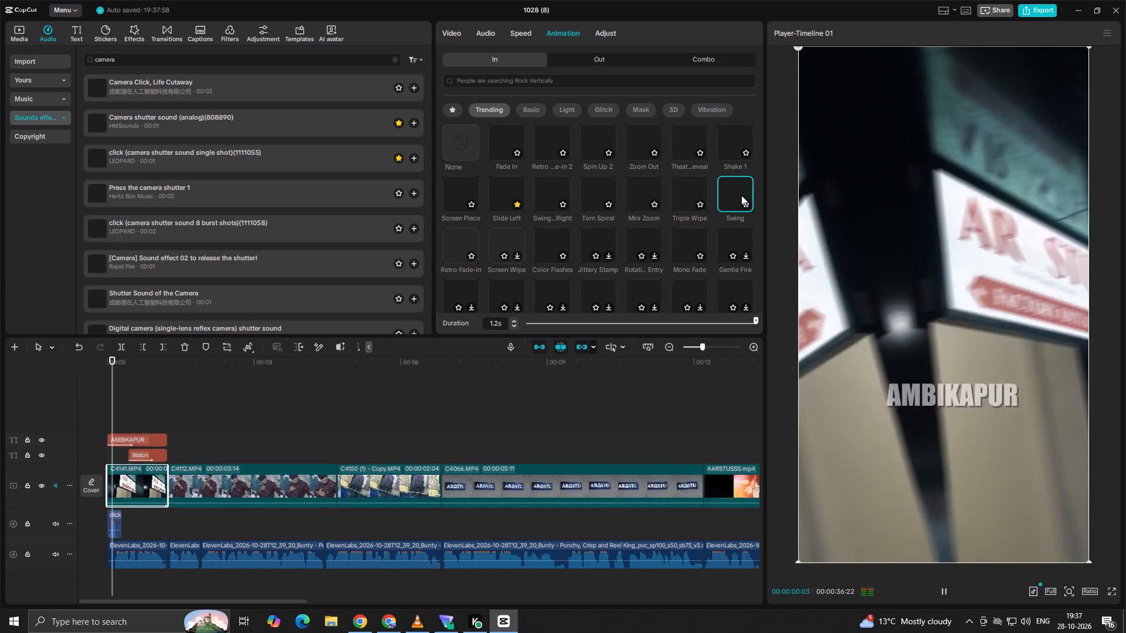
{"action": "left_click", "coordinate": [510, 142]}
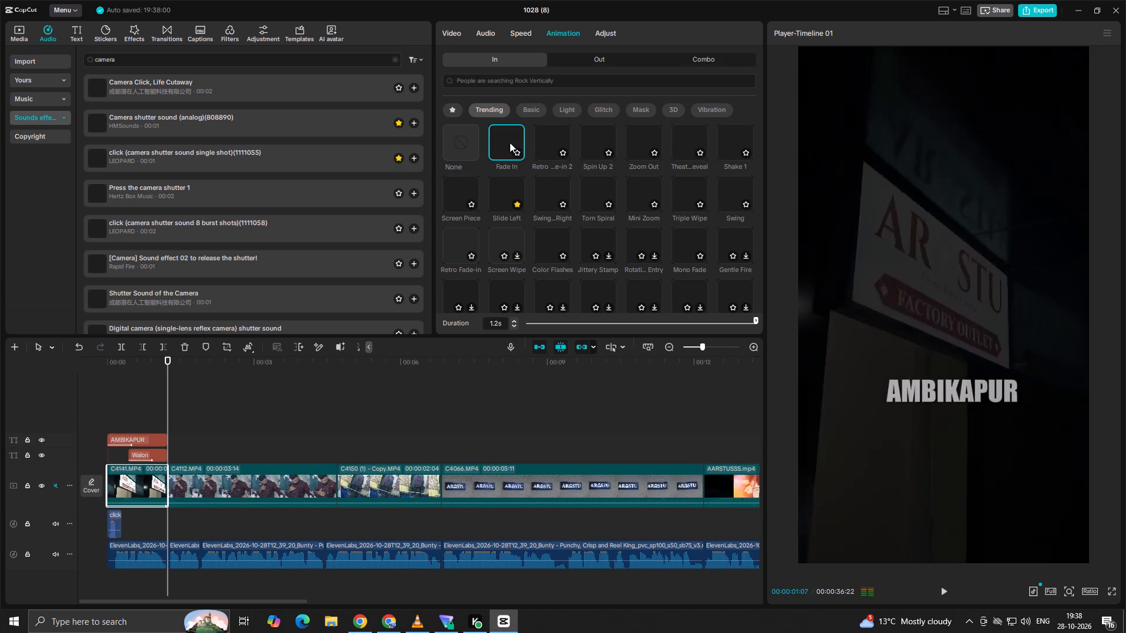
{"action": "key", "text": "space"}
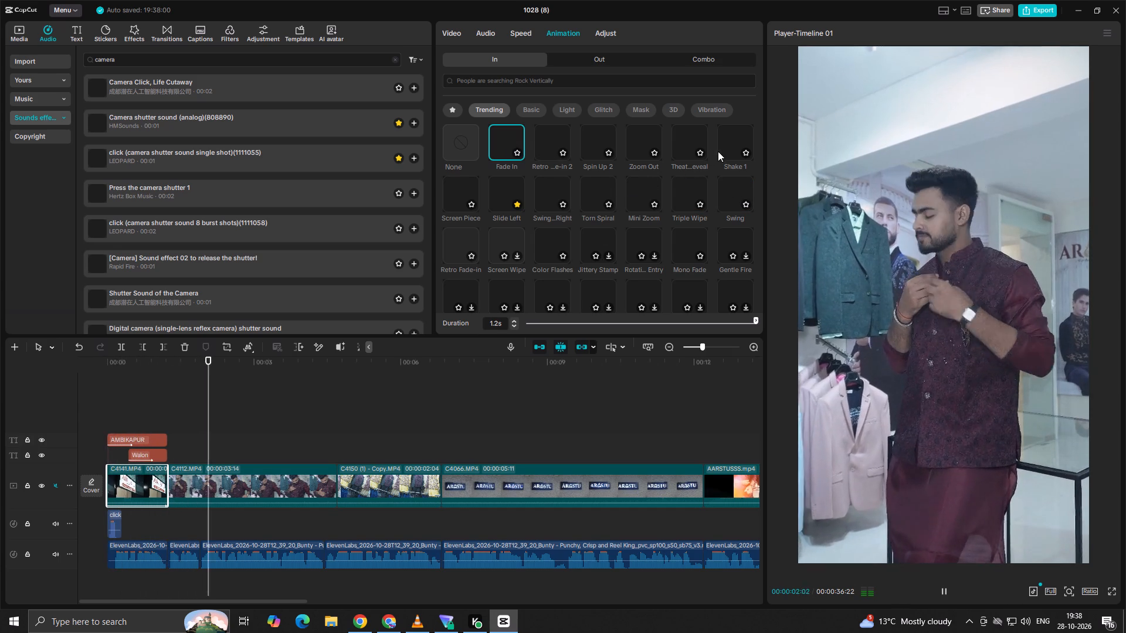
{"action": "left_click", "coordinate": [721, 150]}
Search the In animations for FLASH, compare the flash variants on C4141.MP4, apply Flash In and play the opening.
{"action": "left_click", "coordinate": [500, 87]}
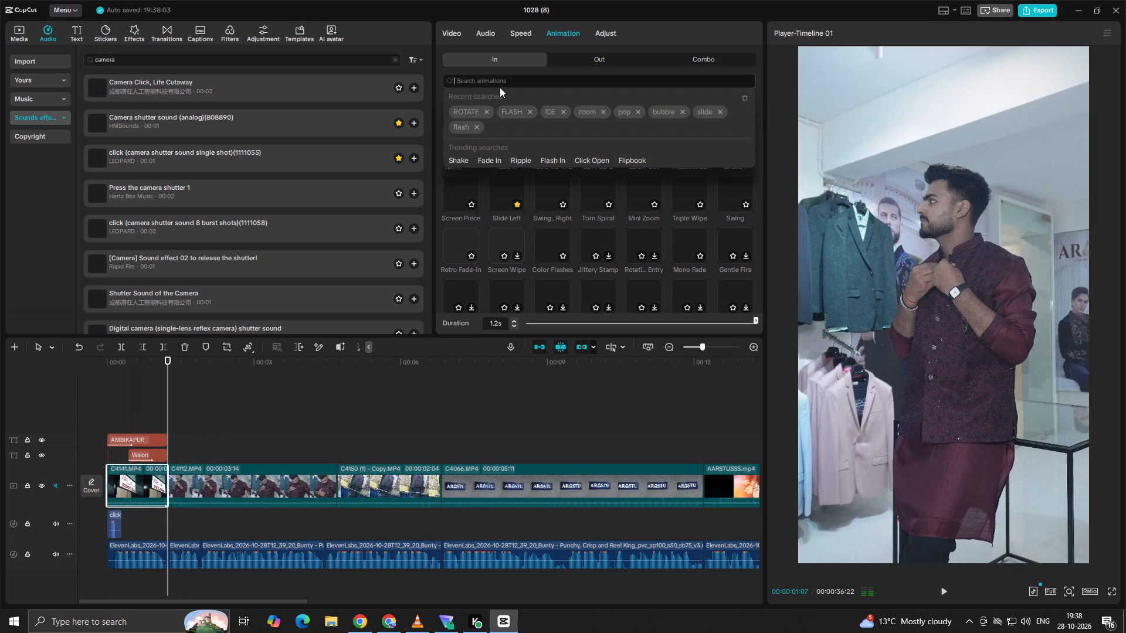
{"action": "left_click", "coordinate": [513, 115]}
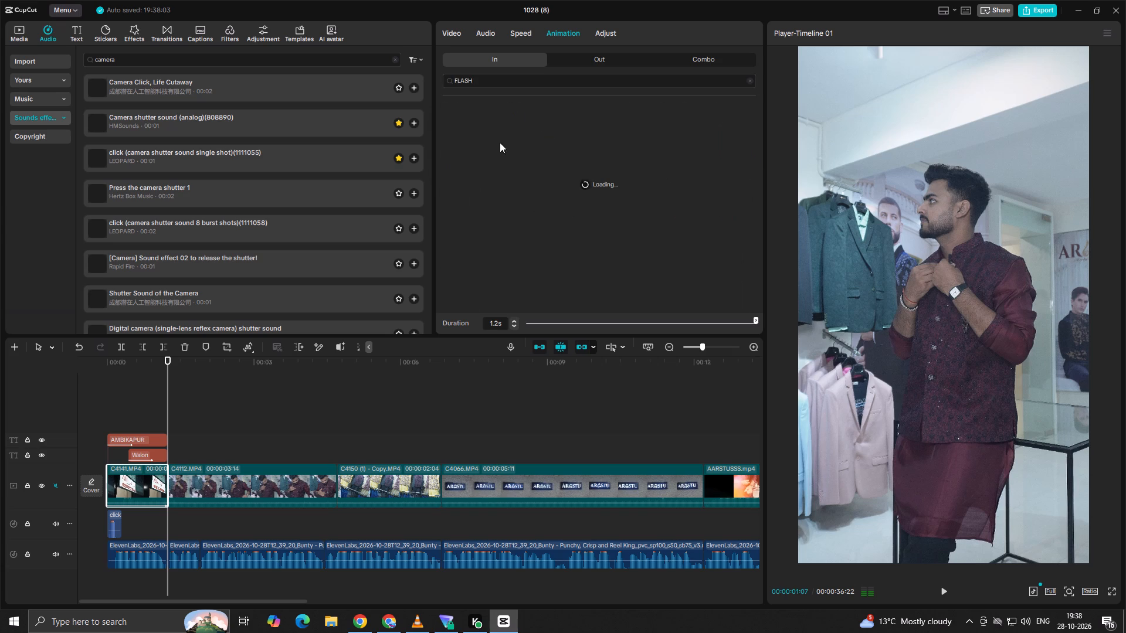
{"action": "left_click", "coordinate": [502, 123]}
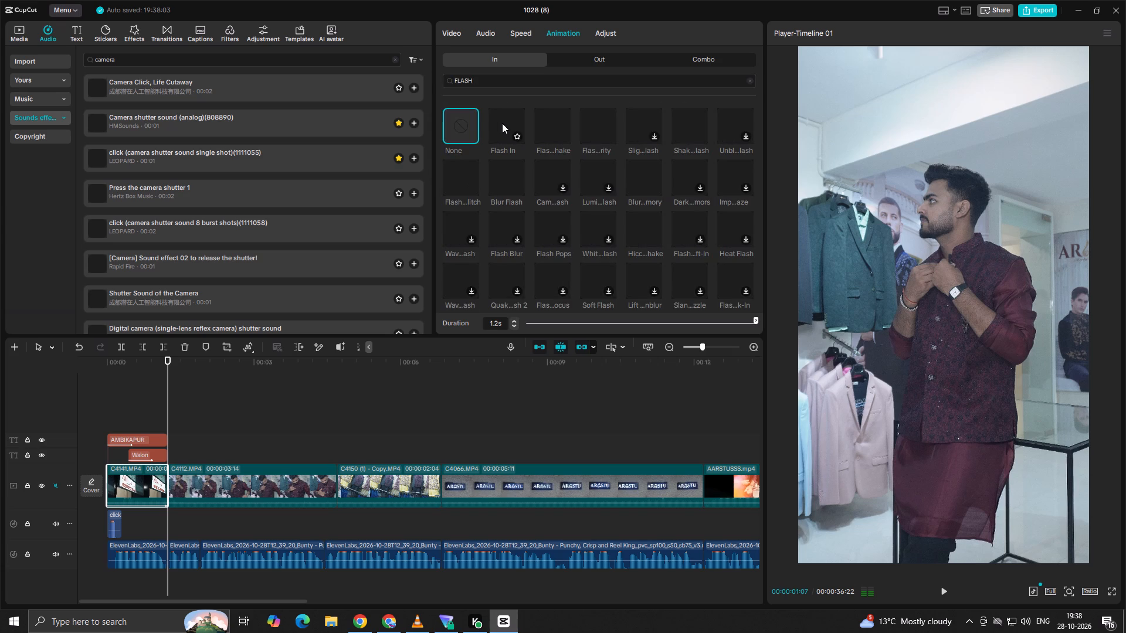
{"action": "left_click", "coordinate": [556, 120]}
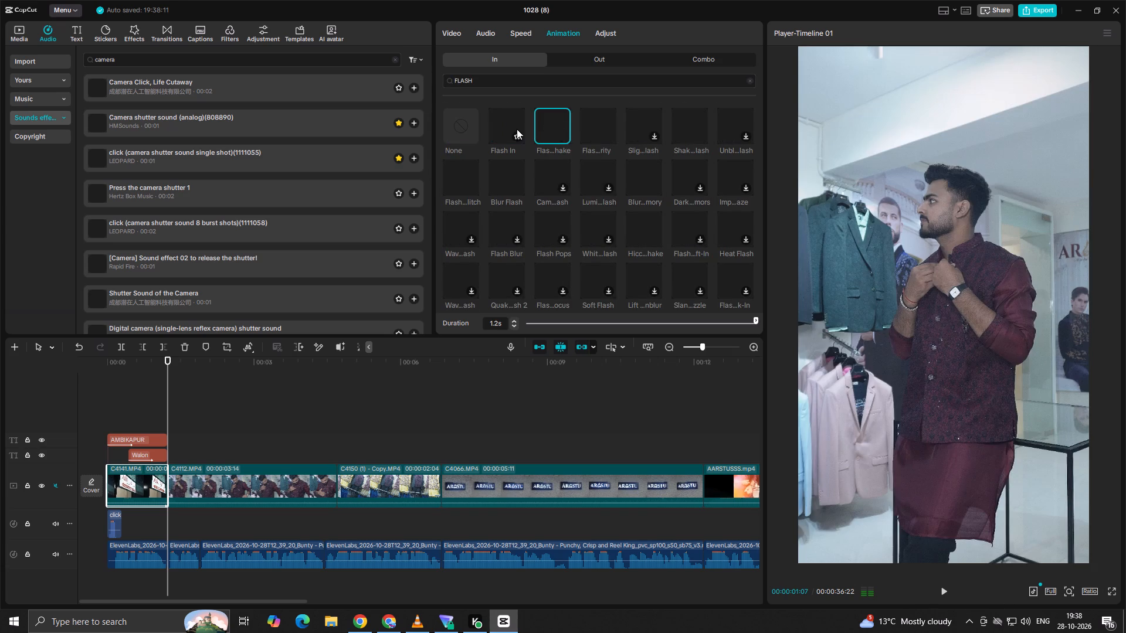
{"action": "left_click", "coordinate": [517, 126]}
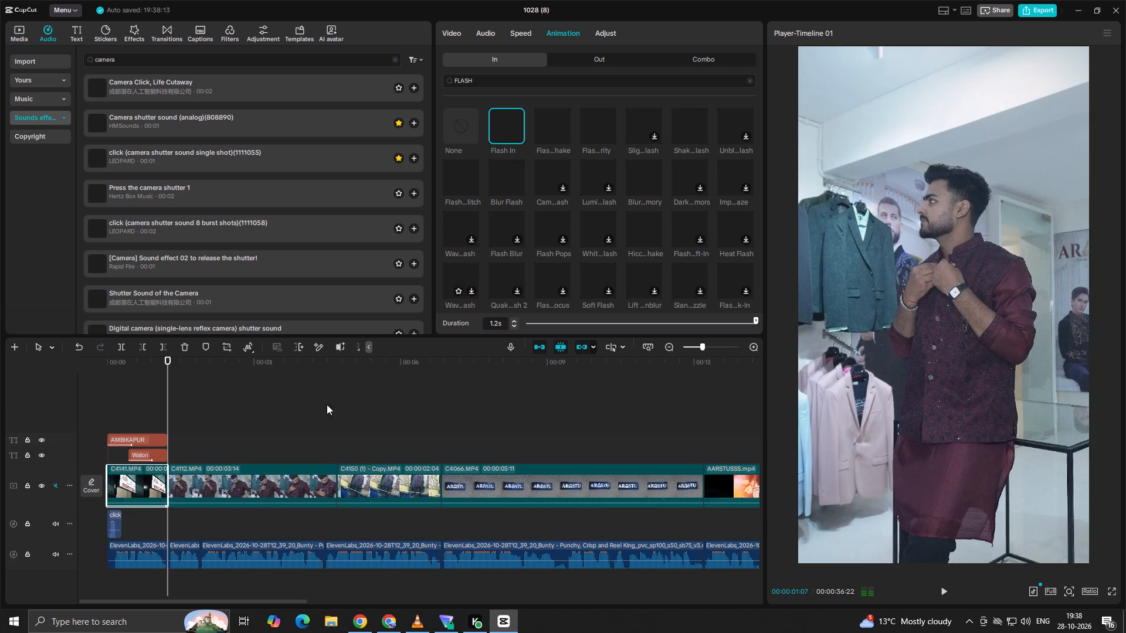
{"action": "left_click", "coordinate": [222, 426]}
{"action": "left_click_drag", "start_coordinate": [222, 426], "coordinate": [0, 435]}
{"action": "key", "text": "space"}
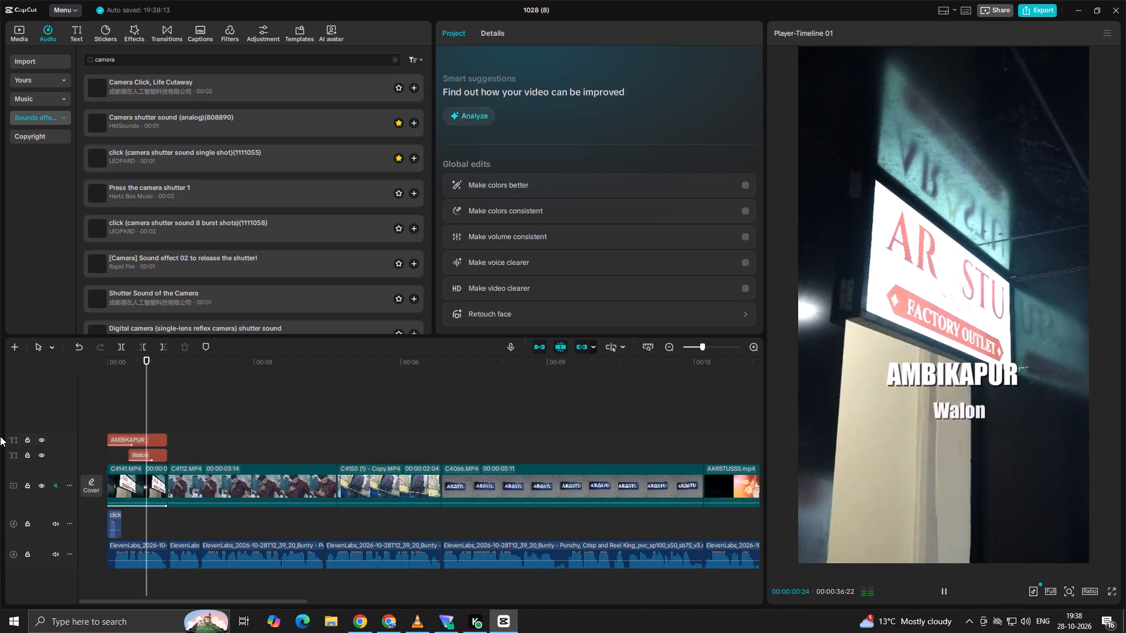
{"action": "key", "text": "space"}
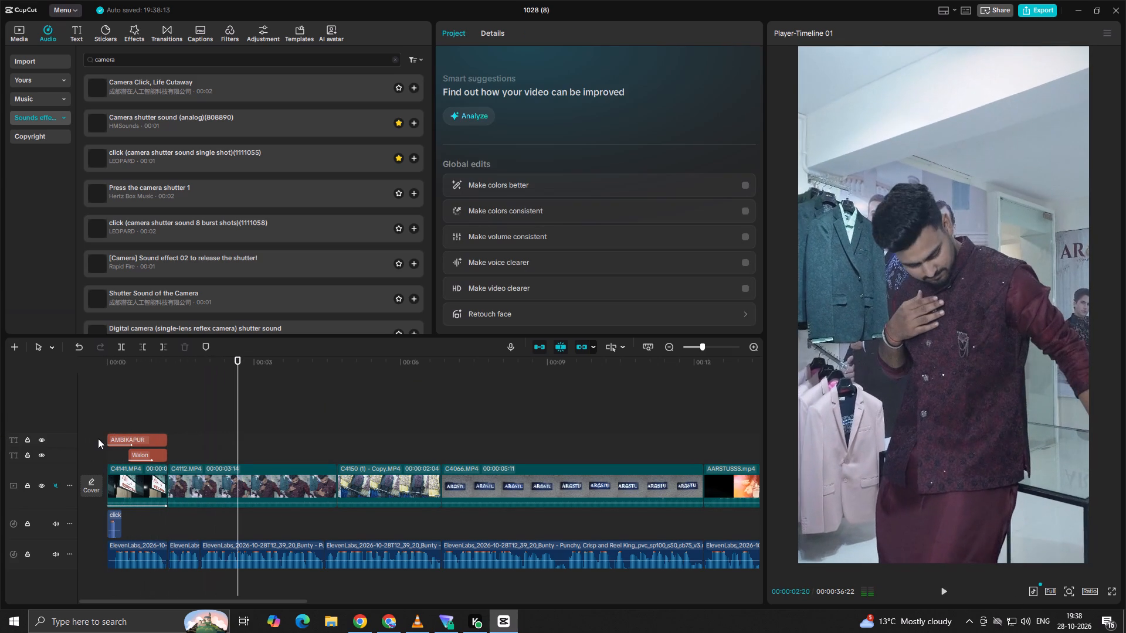
{"action": "left_click", "coordinate": [124, 407]}
{"action": "left_click_drag", "start_coordinate": [126, 405], "coordinate": [30, 411]}
{"action": "key", "text": "space"}
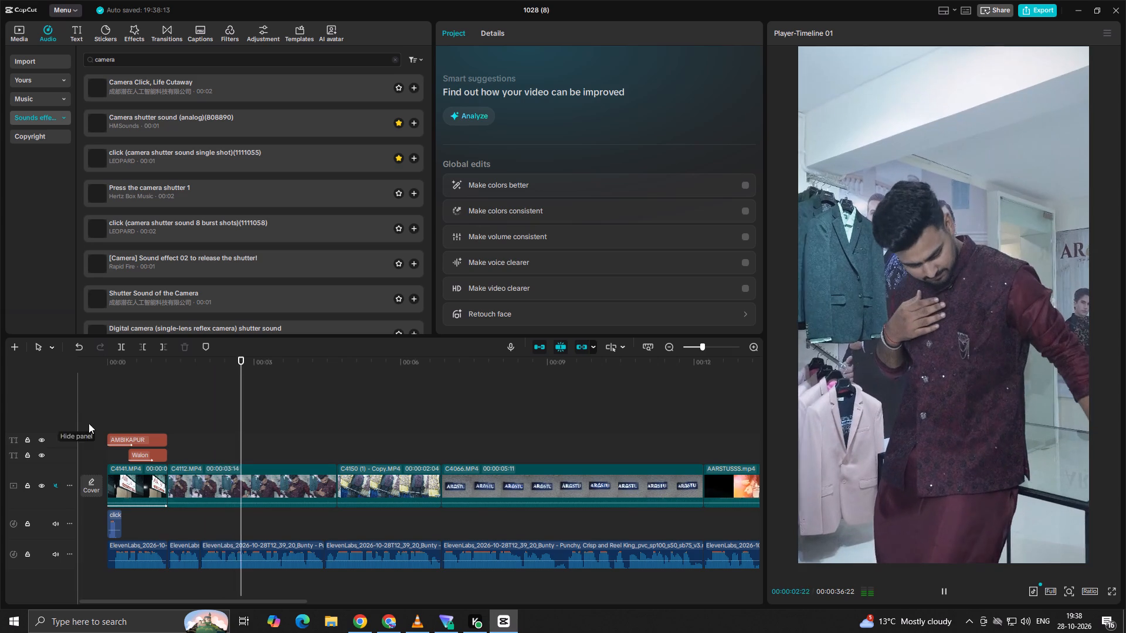
{"action": "key", "text": "space"}
Set the Flash In animation duration on C4141.MP4 to 0.5 s and replay the opening.
{"action": "left_click", "coordinate": [135, 485]}
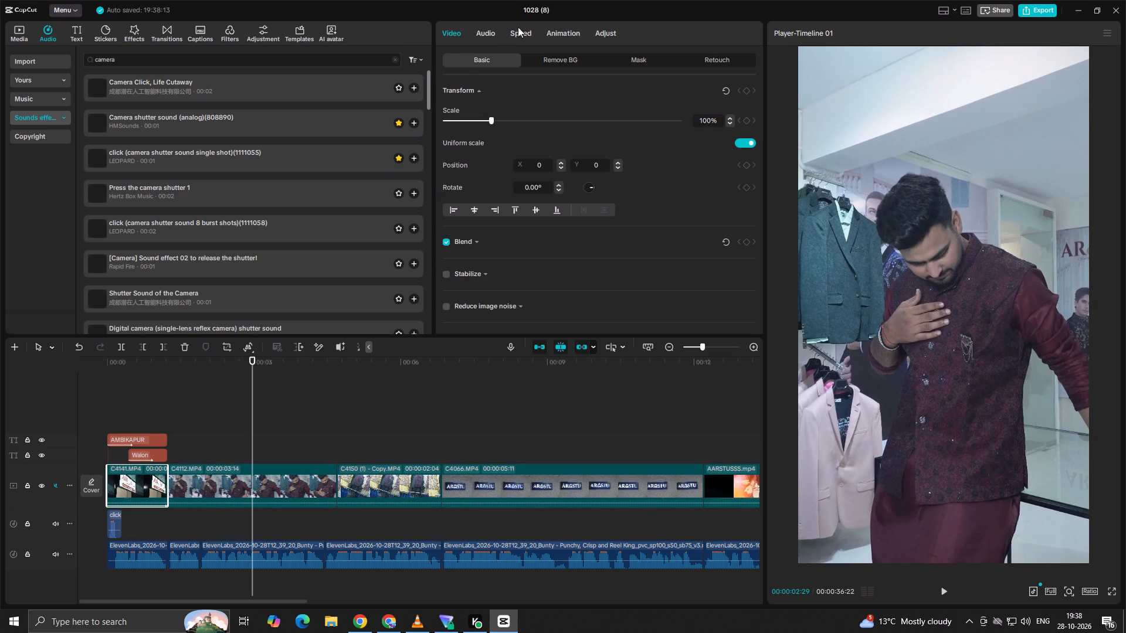
{"action": "left_click", "coordinate": [562, 31]}
{"action": "left_click", "coordinate": [612, 321]}
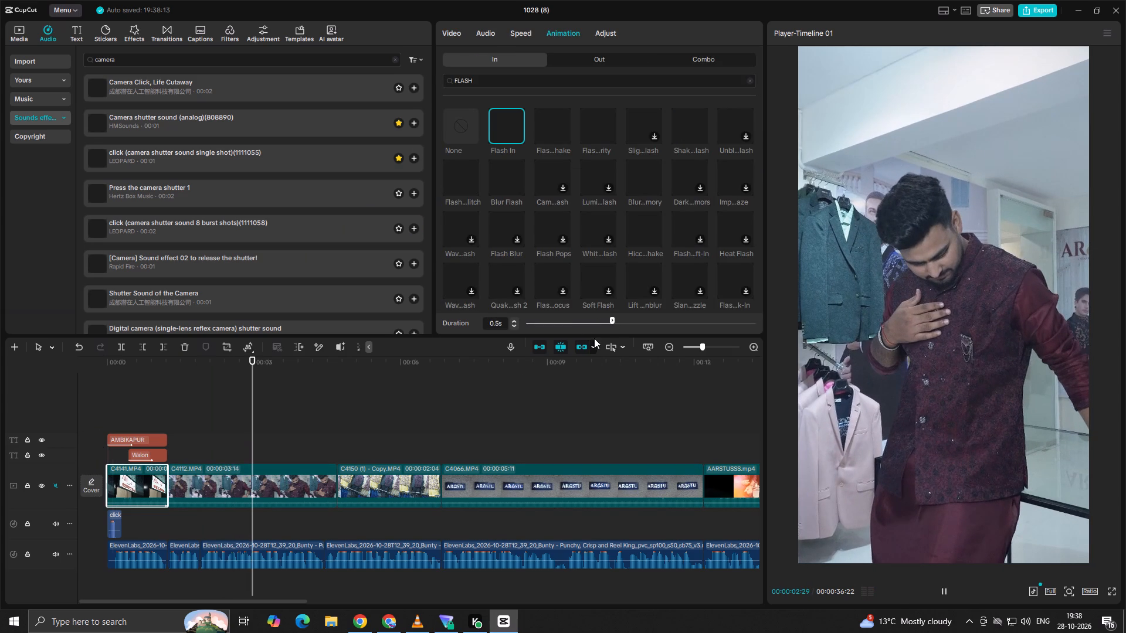
{"action": "left_click", "coordinate": [215, 414]}
{"action": "left_click_drag", "start_coordinate": [215, 414], "coordinate": [0, 424]}
{"action": "key", "text": "space"}
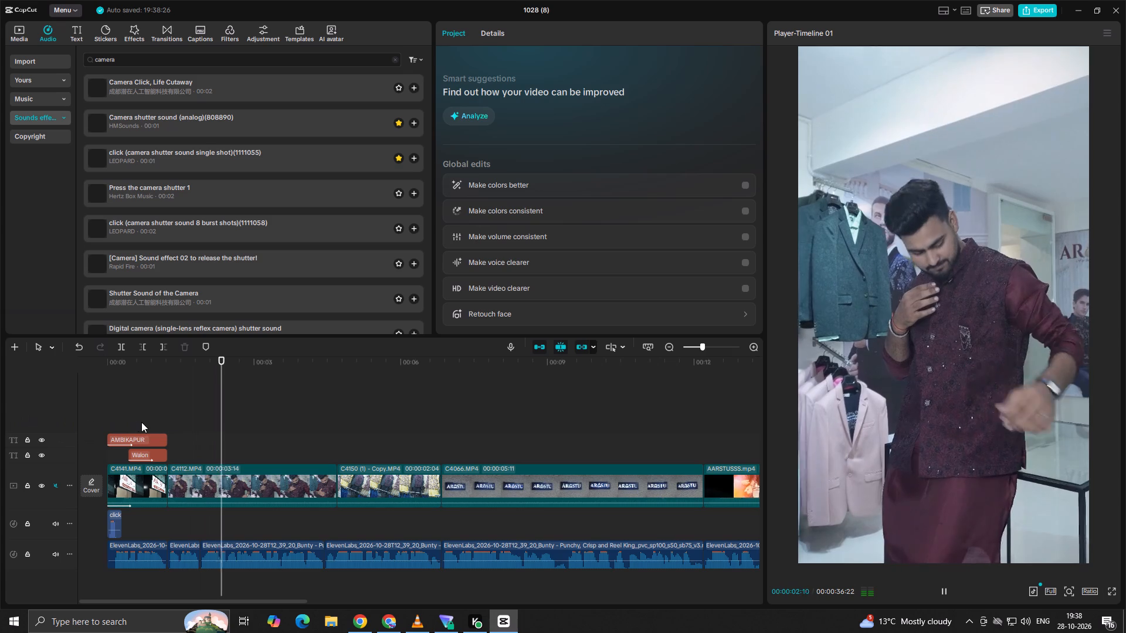
{"action": "key", "text": "space"}
{"action": "left_click", "coordinate": [147, 416]}
{"action": "key", "text": "space"}
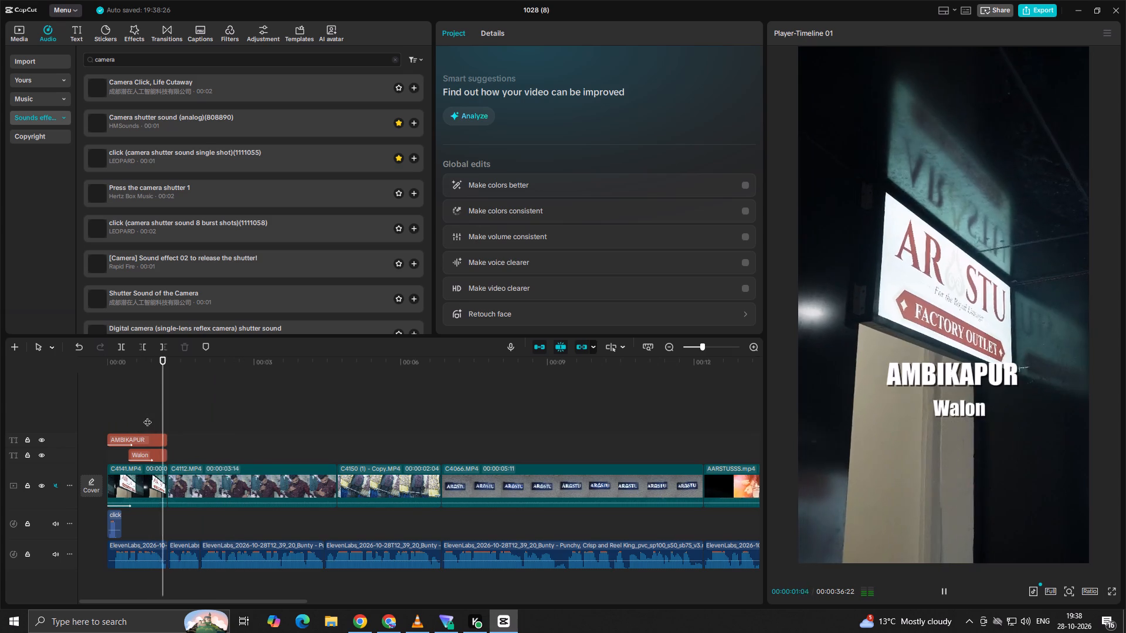
{"action": "key", "text": "space"}
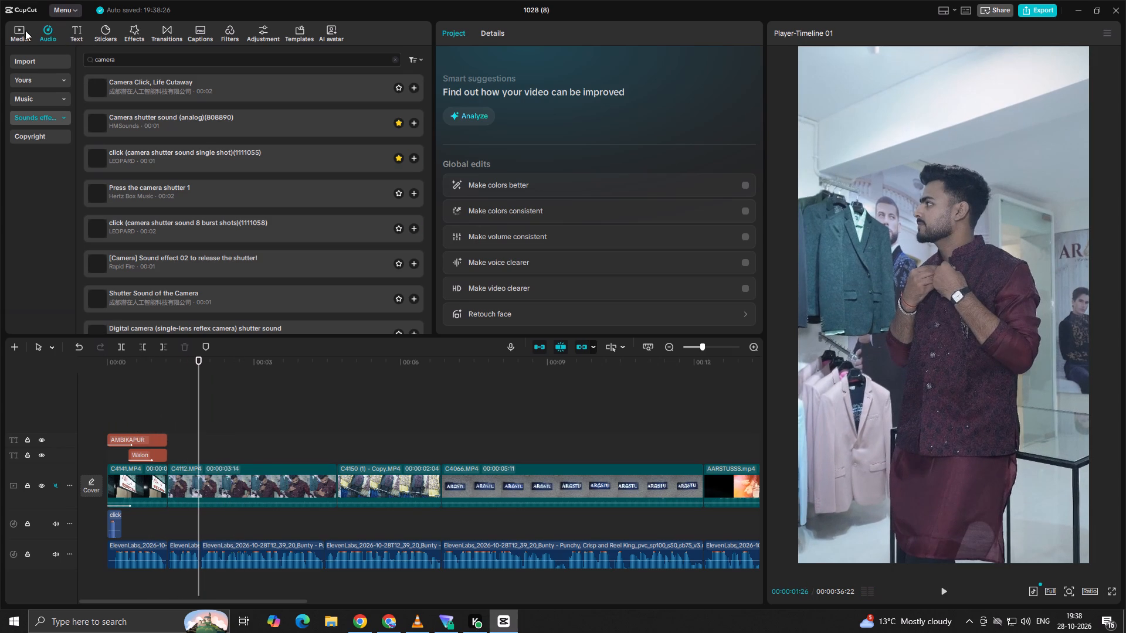
Browse the transitions library, checking the favorites and the trending transitions.
{"action": "left_click", "coordinate": [23, 30]}
{"action": "left_click", "coordinate": [144, 33]}
{"action": "left_click", "coordinate": [179, 32]}
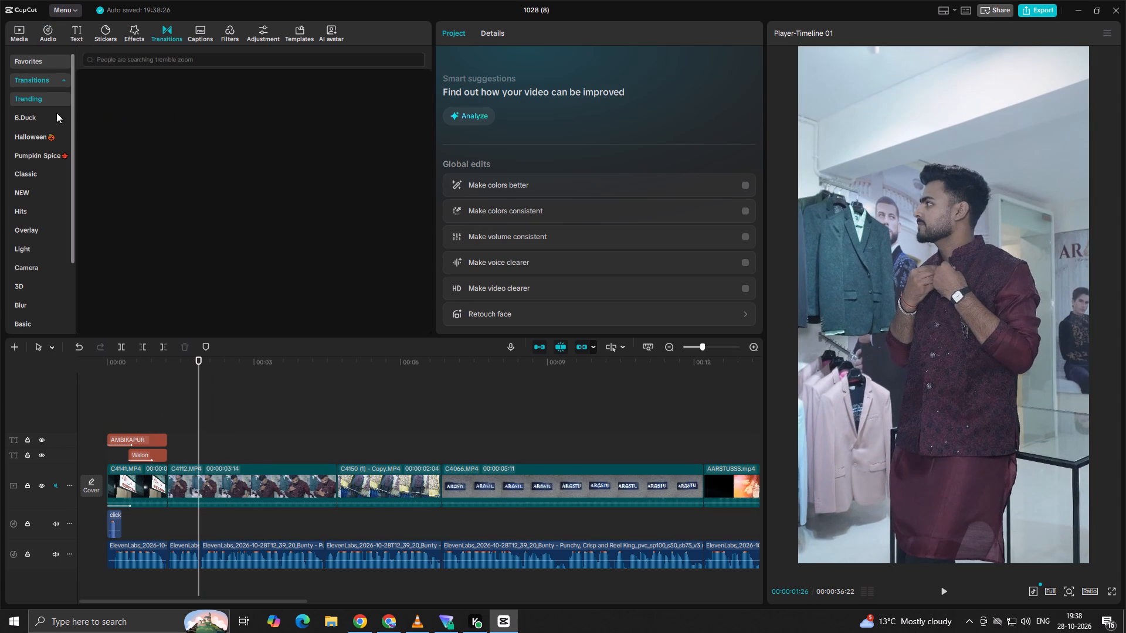
{"action": "left_click", "coordinate": [42, 63]}
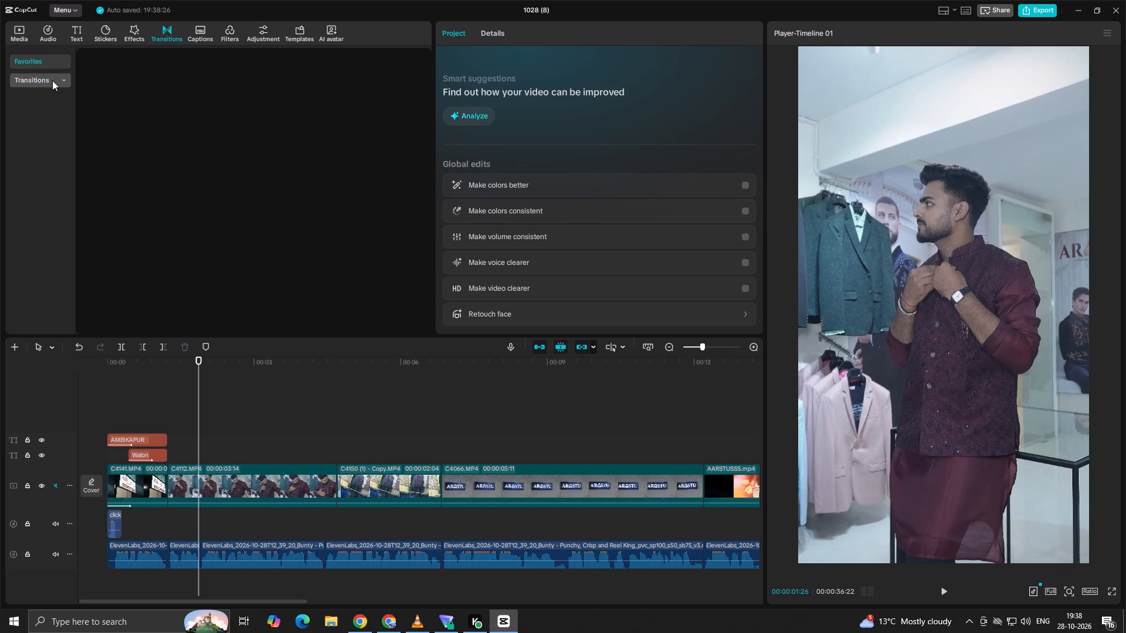
{"action": "left_click", "coordinate": [50, 80]}
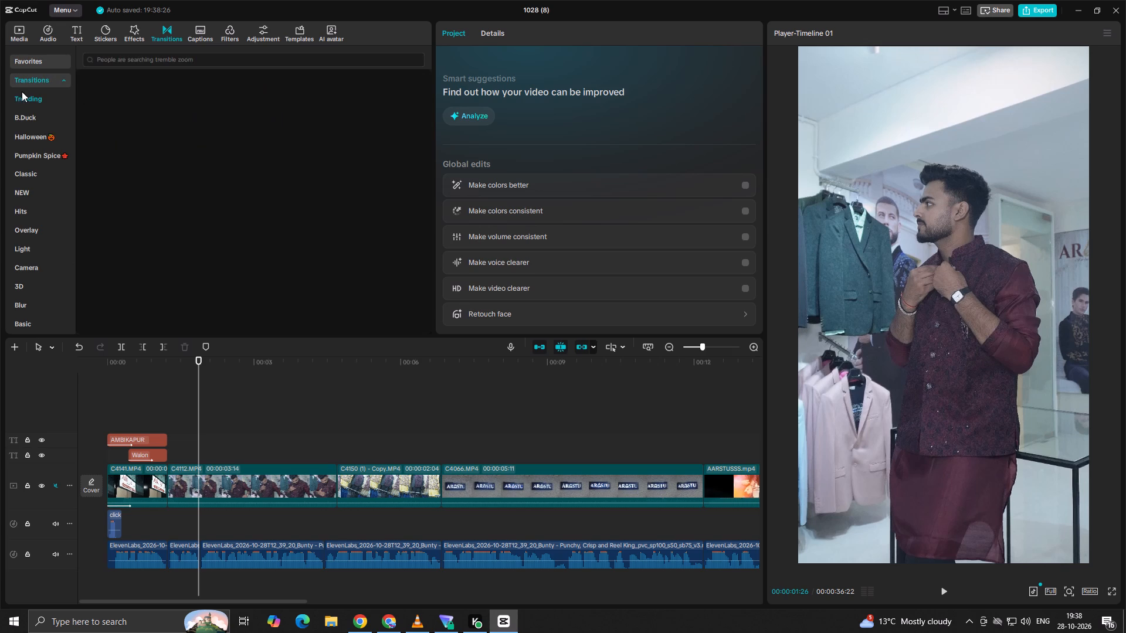
{"action": "left_click", "coordinate": [42, 56]}
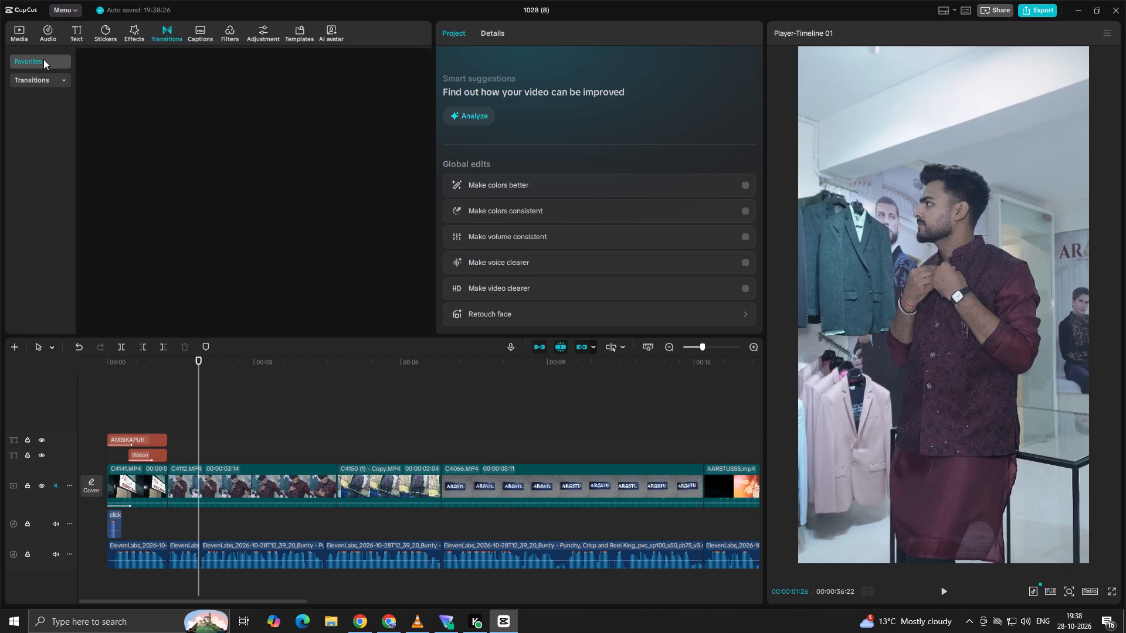
{"action": "left_click", "coordinate": [28, 76]}
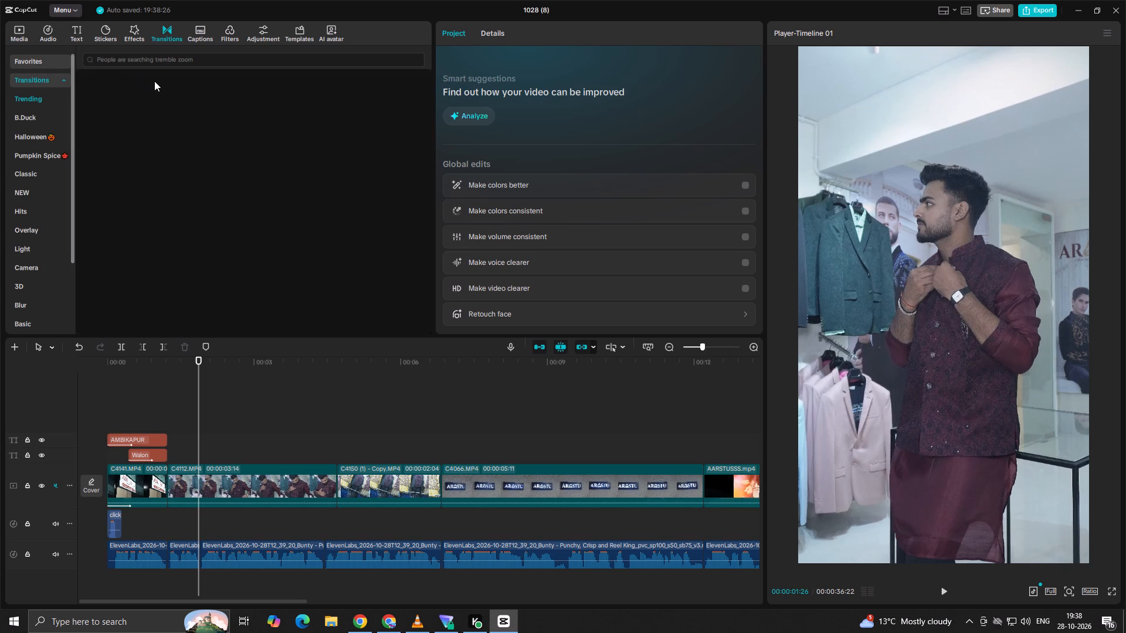
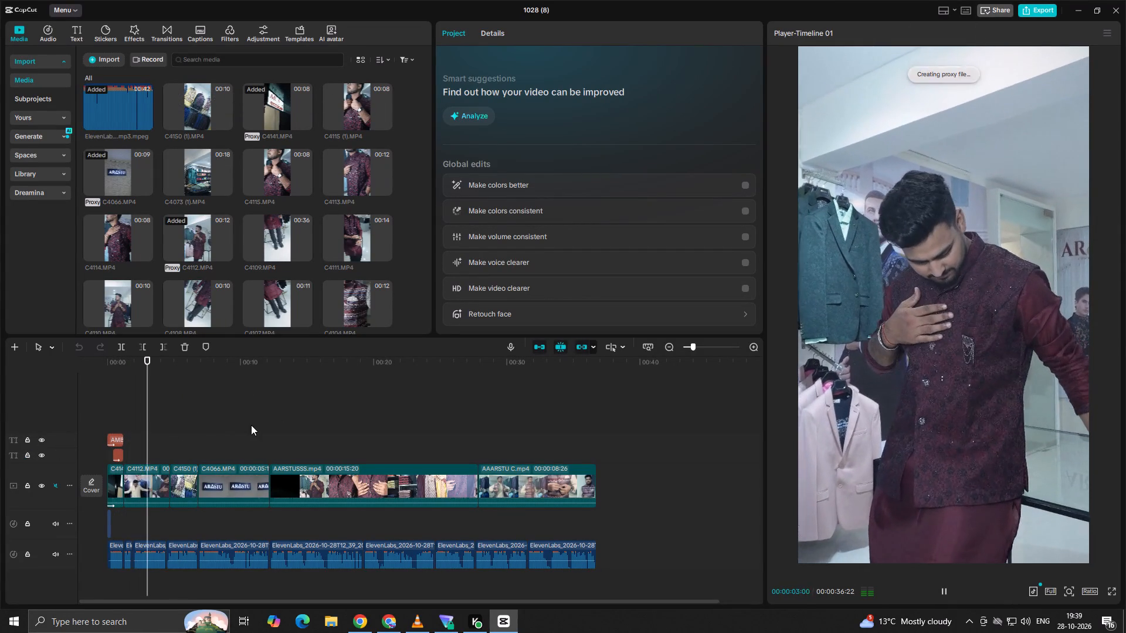
Apply the favorite Black Fade transition between C4112.MP4 and C4150 (1) - Copy.MP4.
{"action": "key", "text": "space"}
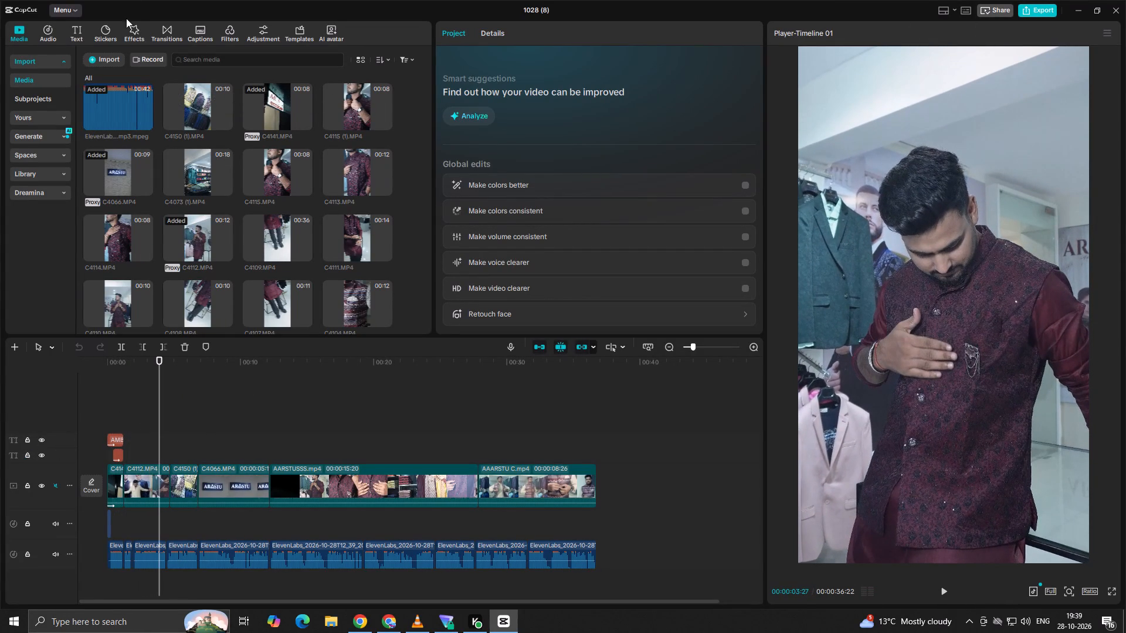
{"action": "left_click", "coordinate": [169, 31]}
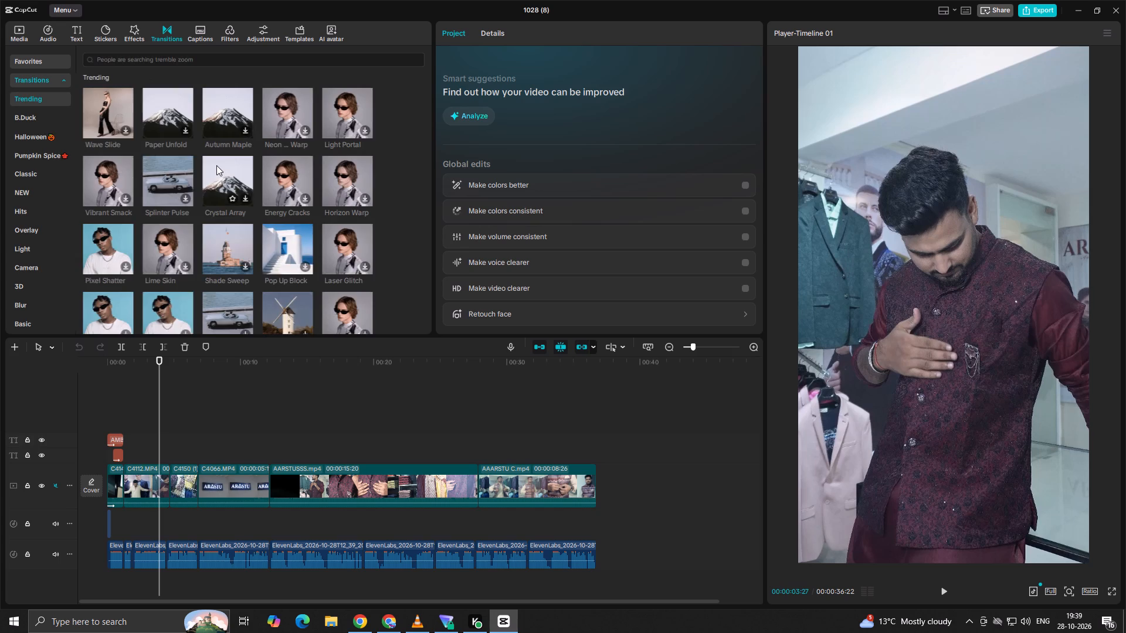
{"action": "left_click", "coordinate": [39, 60]}
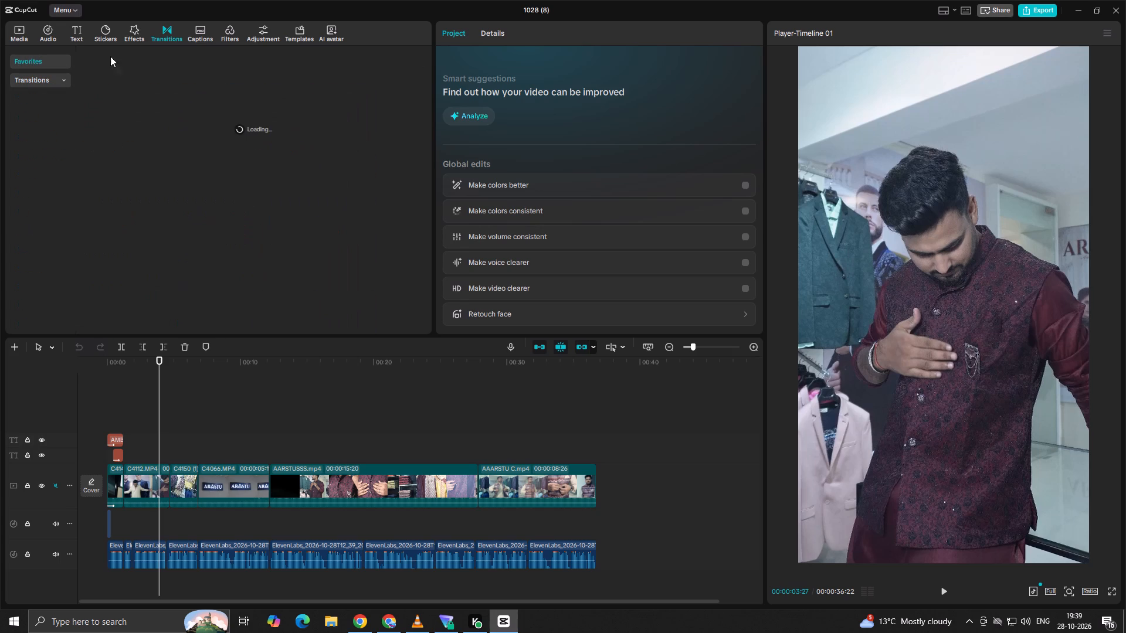
{"action": "left_click_drag", "start_coordinate": [108, 76], "coordinate": [113, 84]}
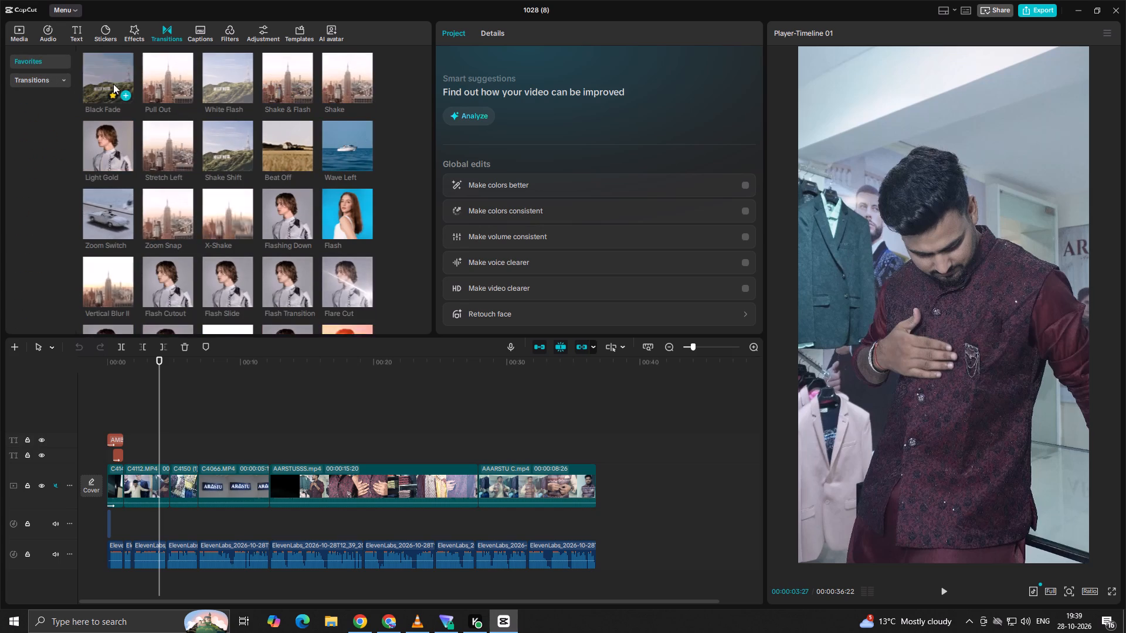
{"action": "left_click_drag", "start_coordinate": [113, 84], "coordinate": [149, 482]}
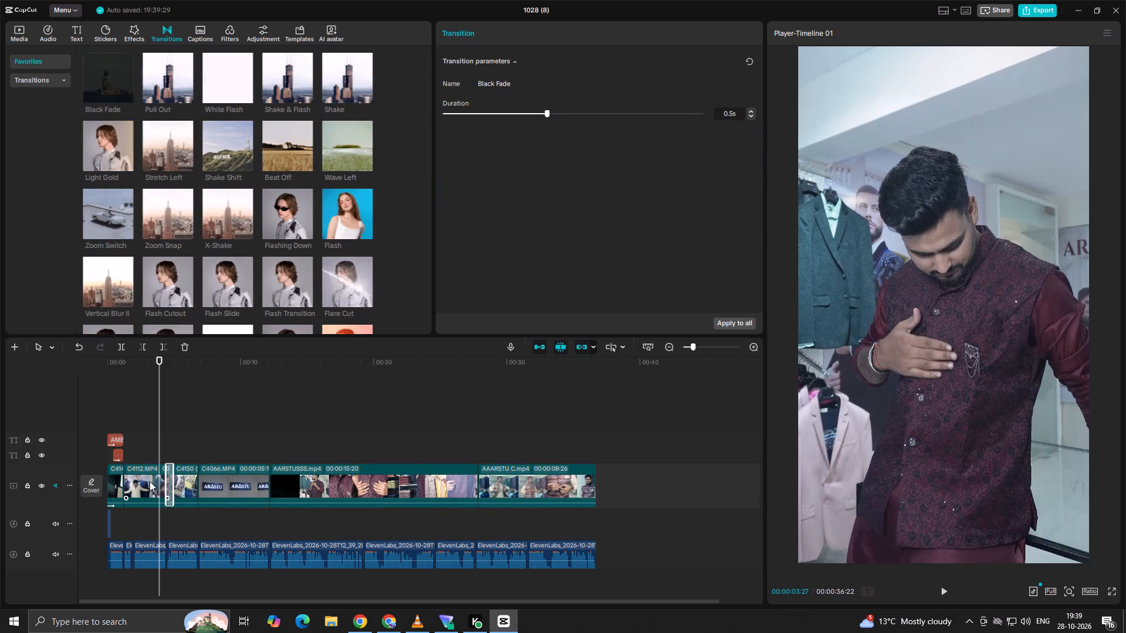
Apply the Black Fade transition between C4141.MP4 and C4112.MP4 and play the opening sequence.
{"action": "scroll", "coordinate": [150, 479], "scroll_direction": "up", "scroll_amount": 15, "text": "ctrl"}
{"action": "left_click", "coordinate": [147, 441]}
{"action": "left_click_drag", "start_coordinate": [145, 440], "coordinate": [86, 458]}
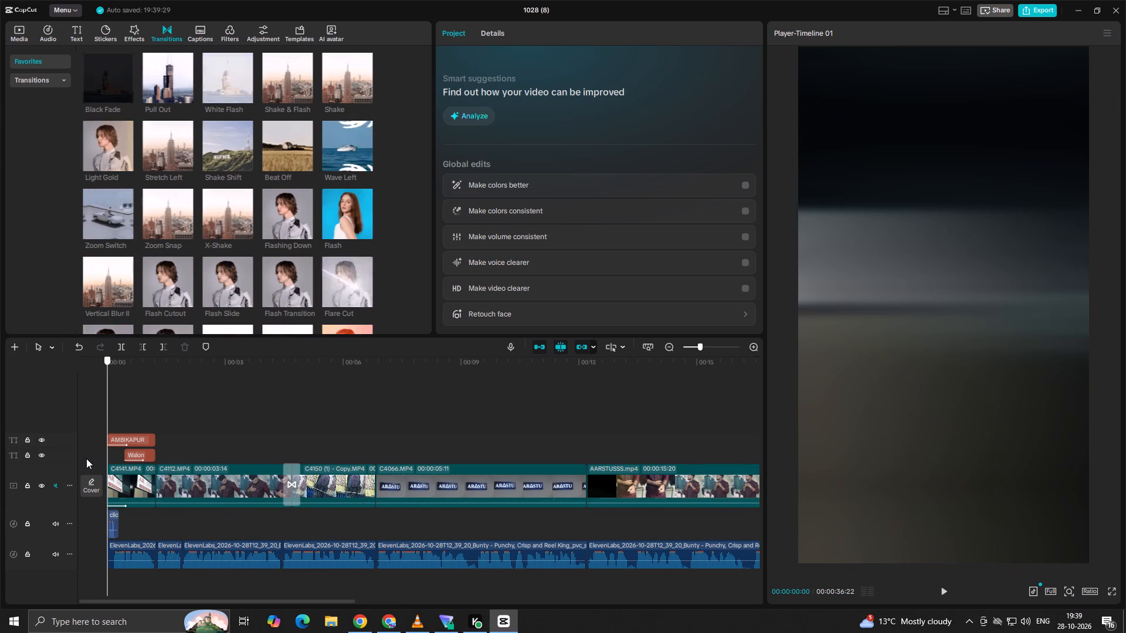
{"action": "left_click_drag", "start_coordinate": [86, 458], "coordinate": [120, 464]}
{"action": "left_click_drag", "start_coordinate": [109, 86], "coordinate": [190, 408]}
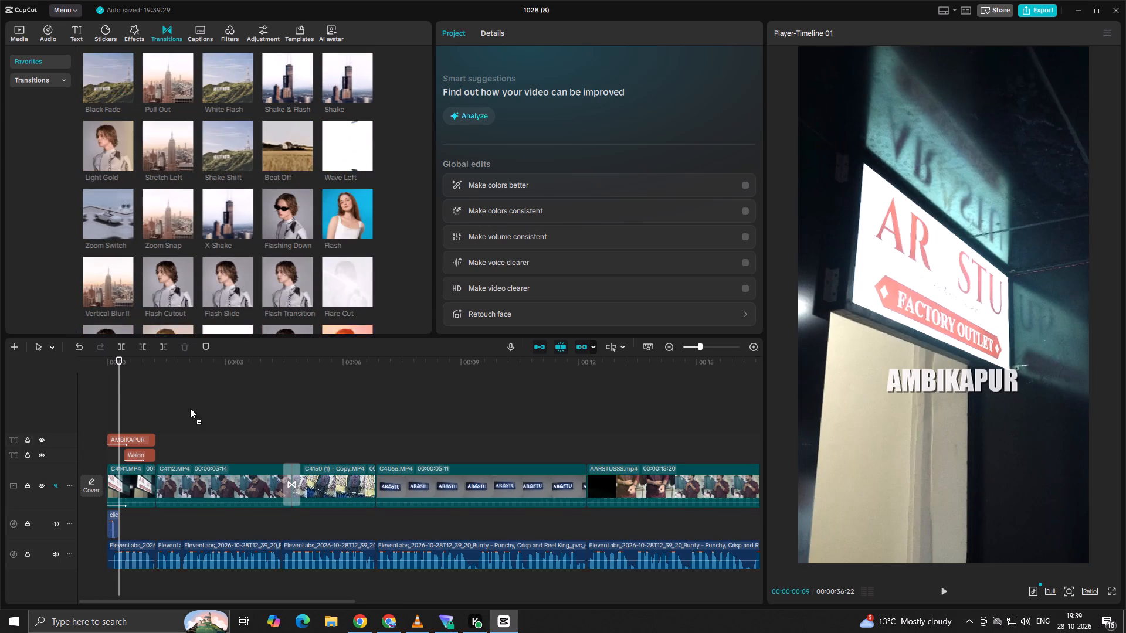
{"action": "left_click_drag", "start_coordinate": [190, 408], "coordinate": [141, 479]}
{"action": "key", "text": "space"}
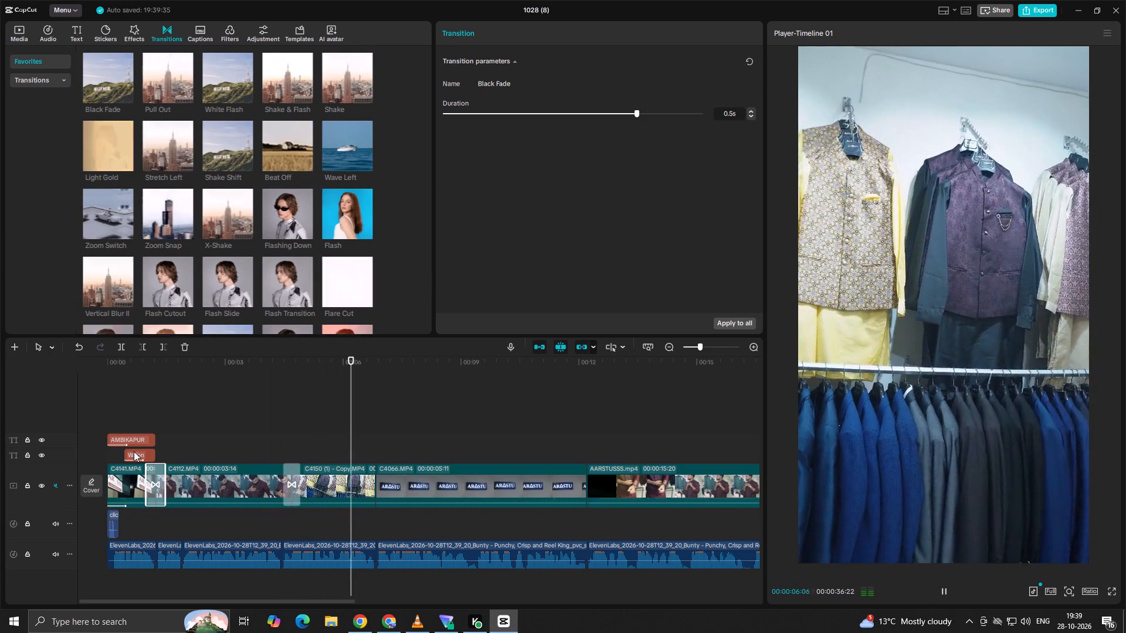
{"action": "key", "text": "space"}
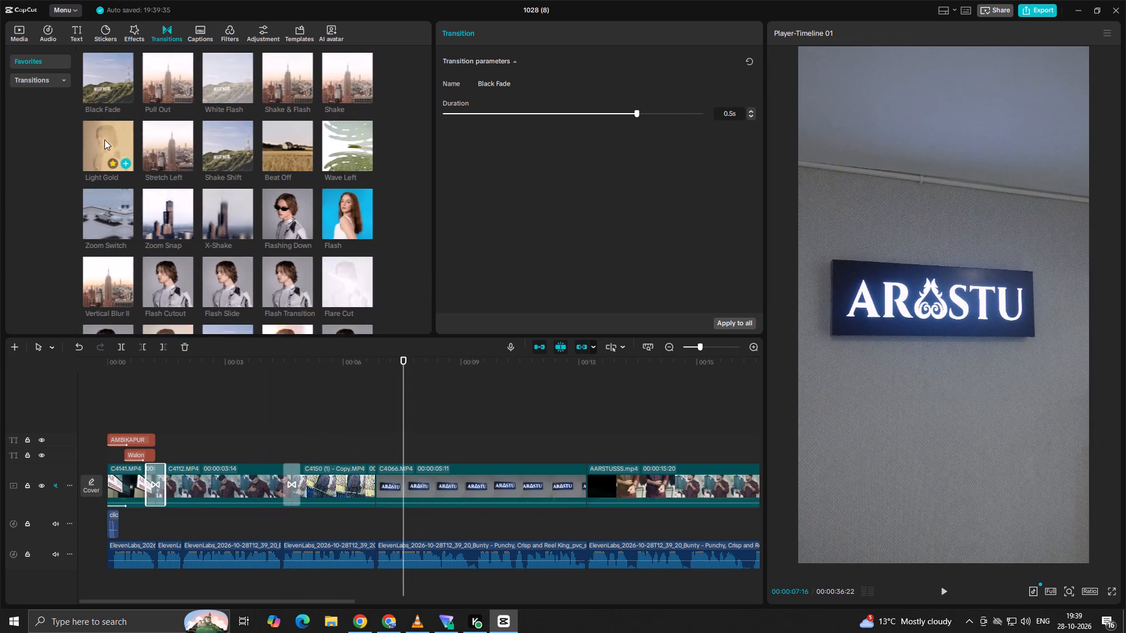
Apply the Light Gold transition between C4150 (1) - Copy.MP4 and C4066.MP4, accepting duplicate frames, and play it back.
{"action": "left_click_drag", "start_coordinate": [103, 142], "coordinate": [368, 484]}
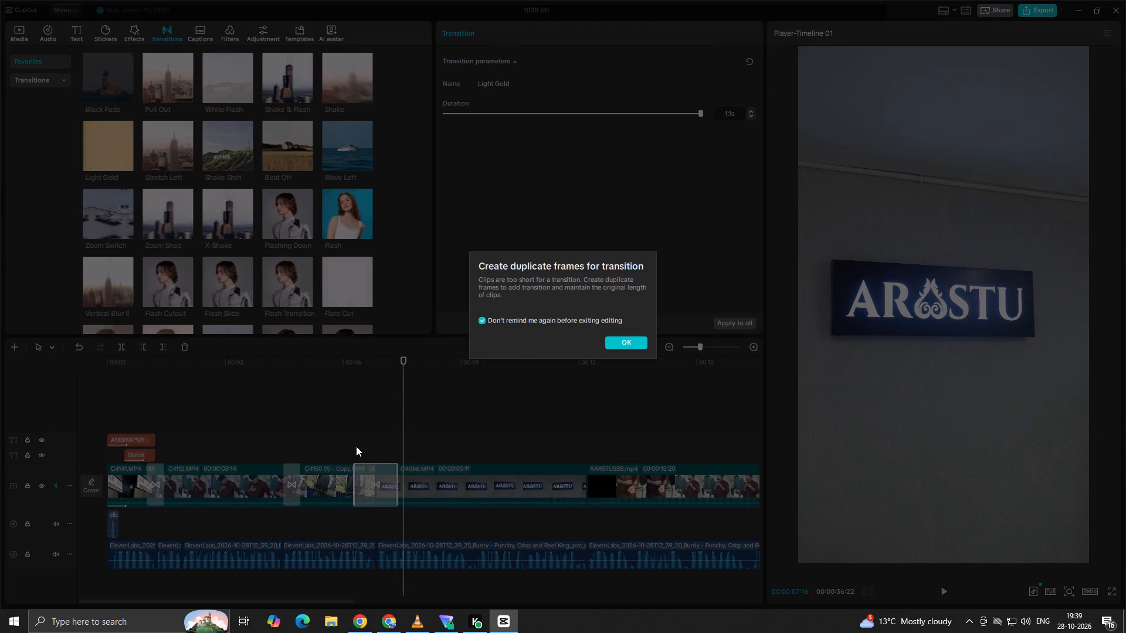
{"action": "left_click", "coordinate": [622, 343]}
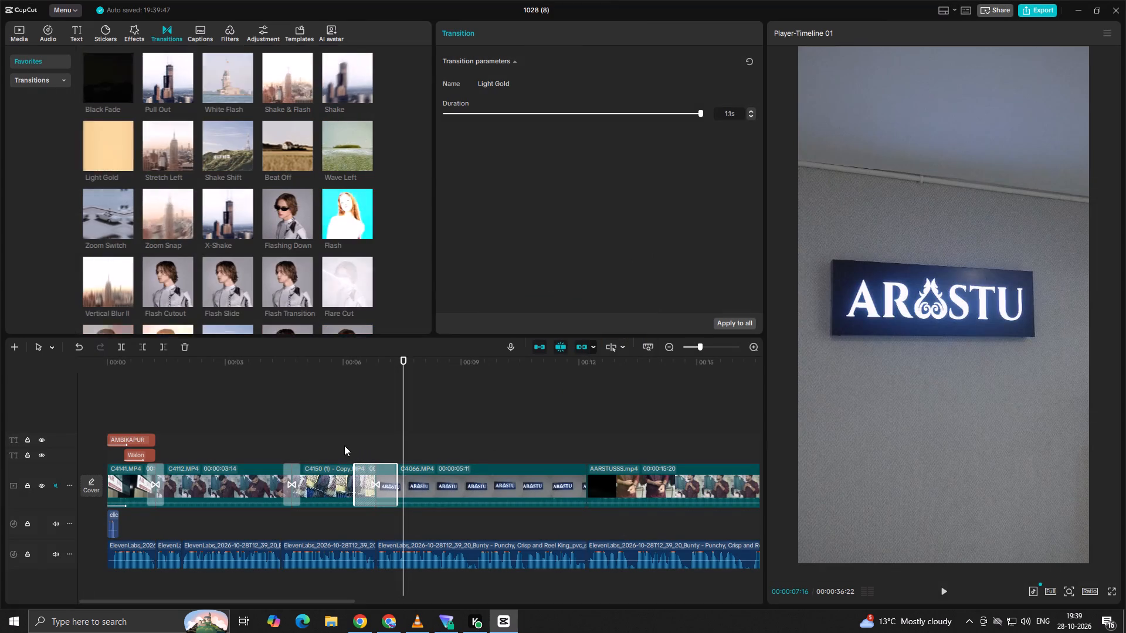
{"action": "left_click", "coordinate": [344, 446]}
{"action": "key", "text": "space"}
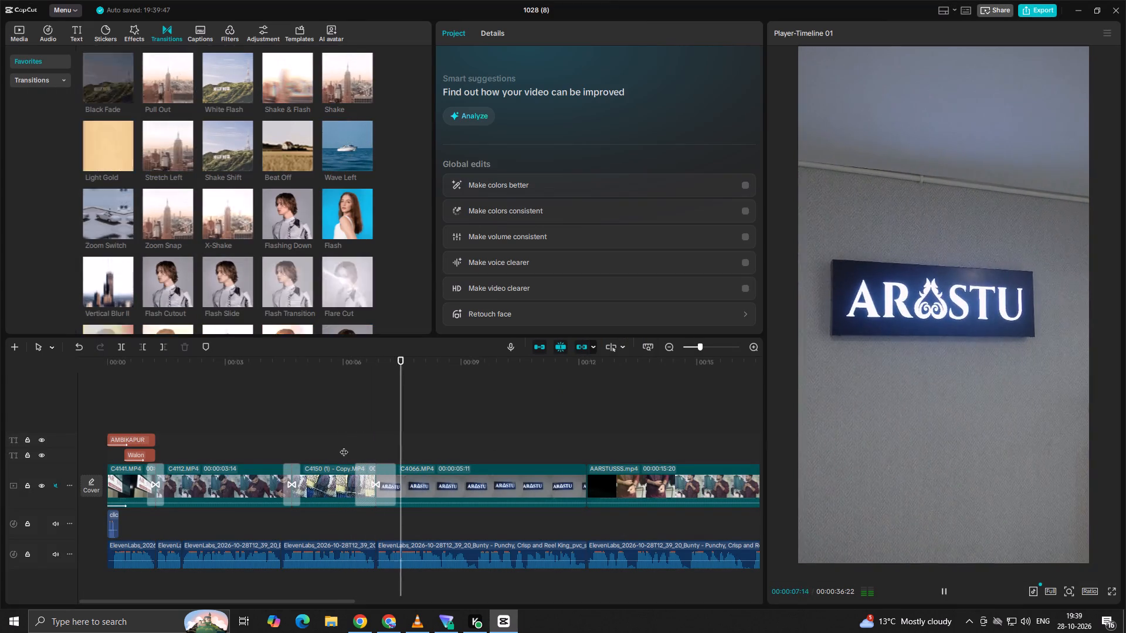
{"action": "key", "text": "space"}
{"action": "left_click", "coordinate": [344, 446]}
{"action": "left_click_drag", "start_coordinate": [344, 446], "coordinate": [35, 490]}
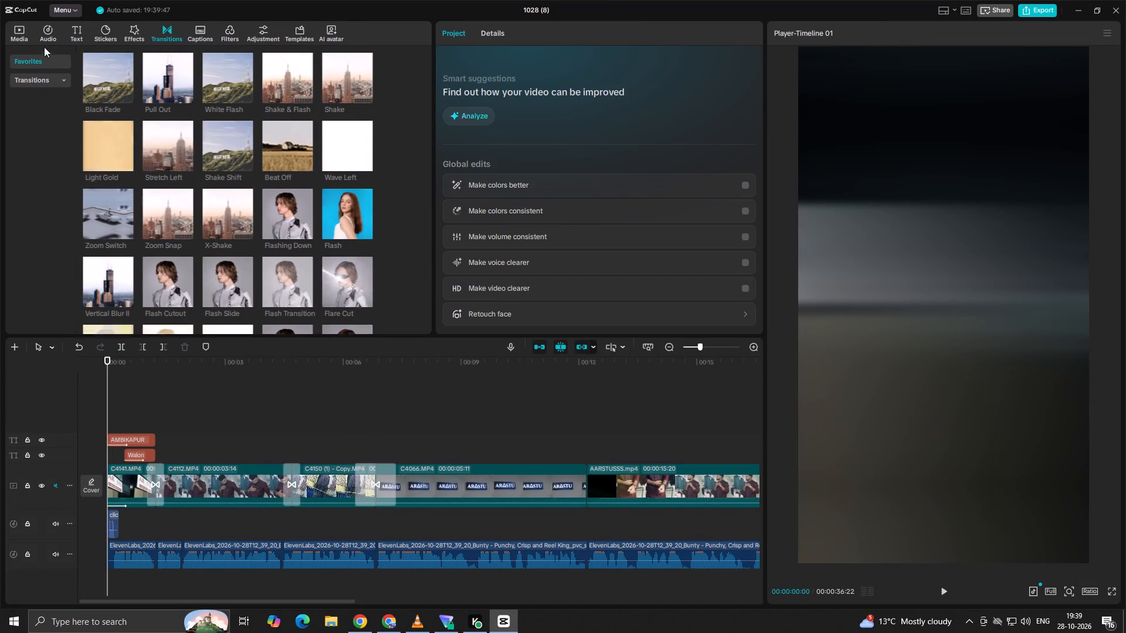
Search the Downloads folder for "ri" and import the popular riser metallic sound effect MP3 into the project media.
{"action": "left_click", "coordinate": [17, 34]}
{"action": "left_click", "coordinate": [97, 57]}
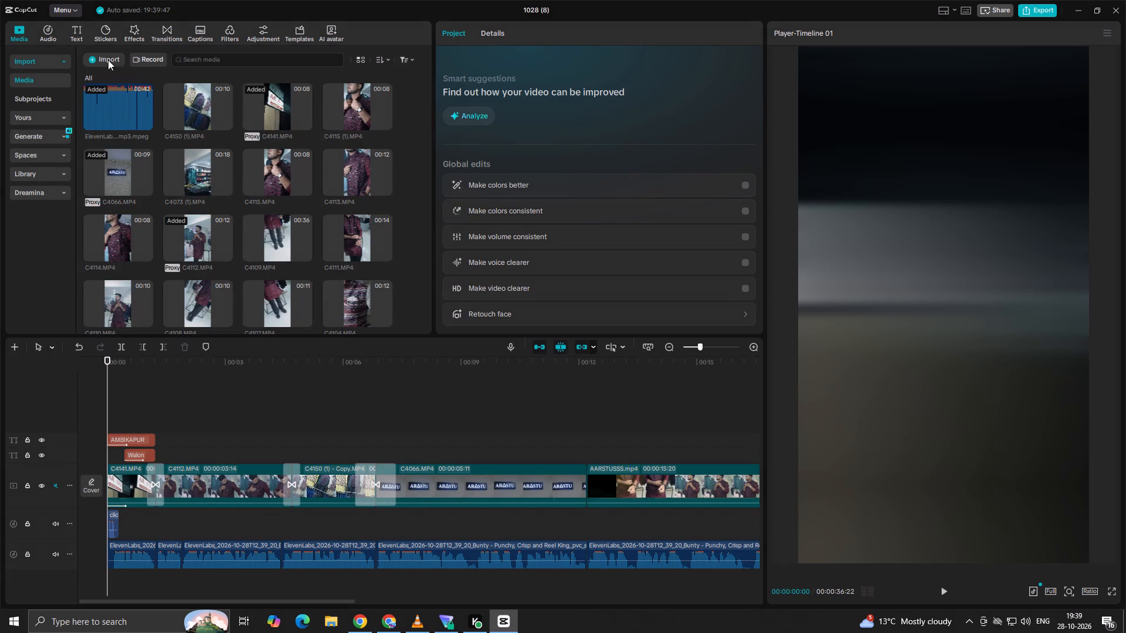
{"action": "left_click", "coordinate": [138, 84]}
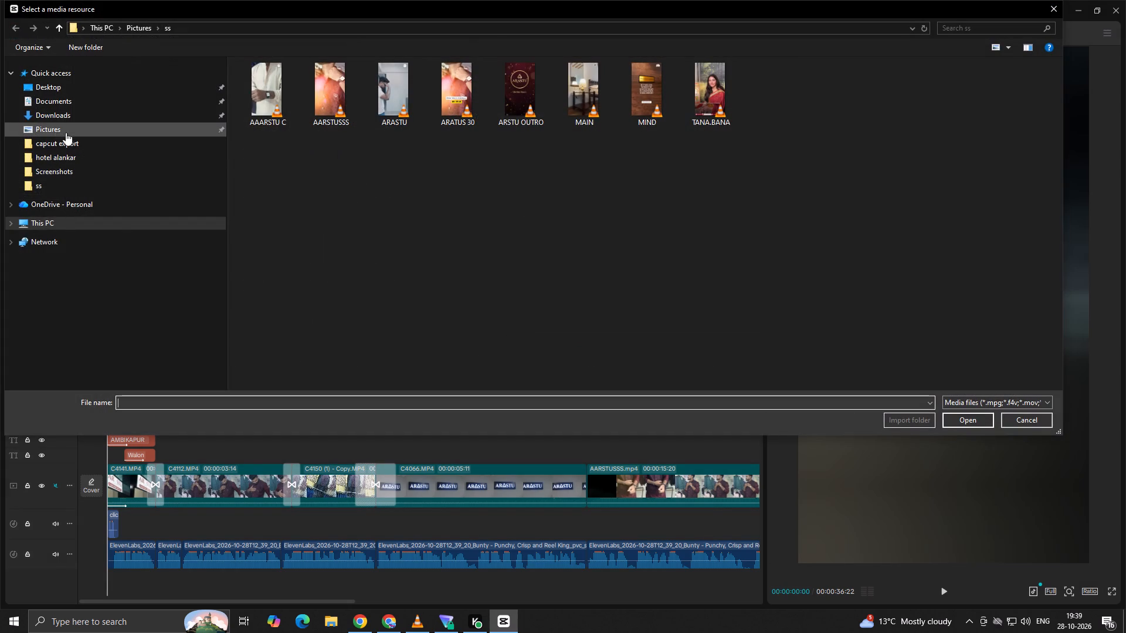
{"action": "left_click", "coordinate": [70, 110]}
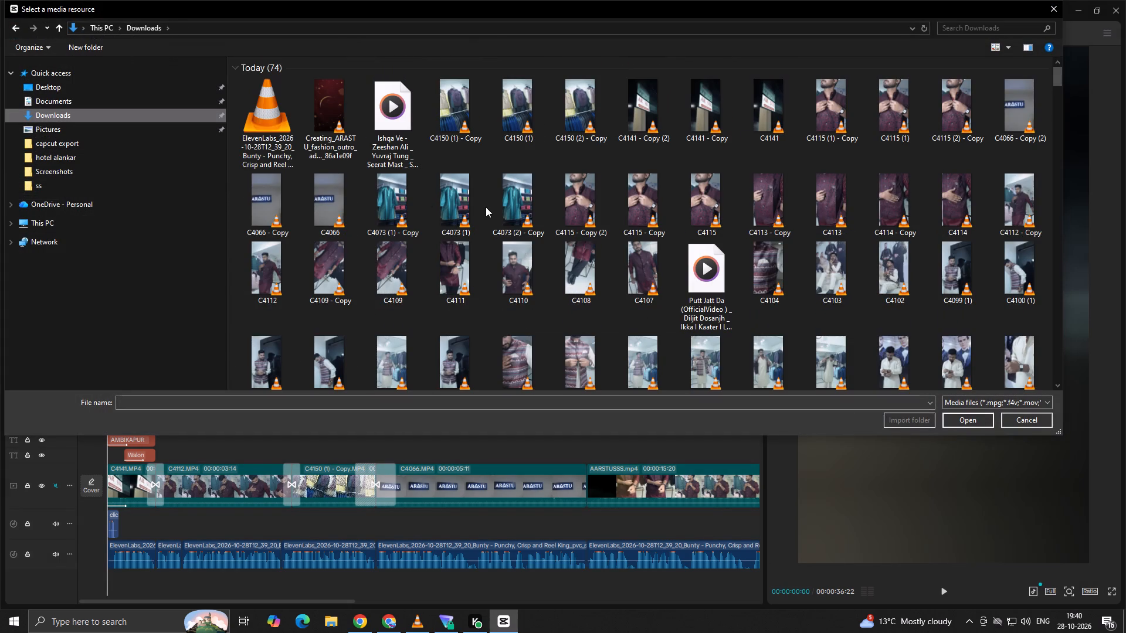
{"action": "scroll", "coordinate": [579, 248], "scroll_direction": "down", "scroll_amount": 2}
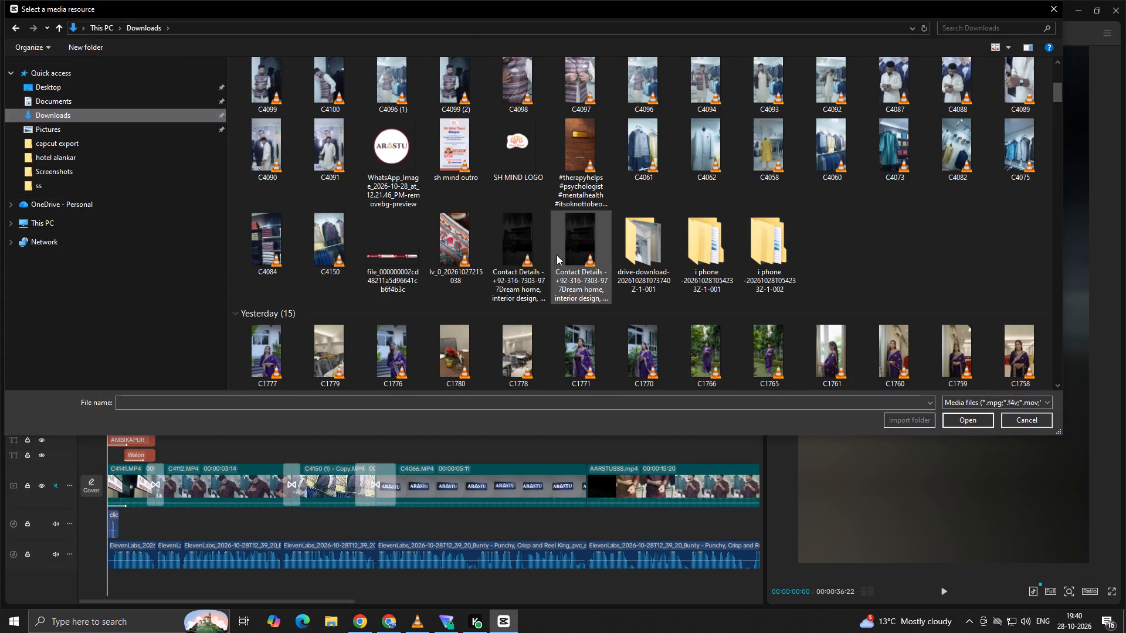
{"action": "scroll", "coordinate": [757, 252], "scroll_direction": "up", "scroll_amount": 5}
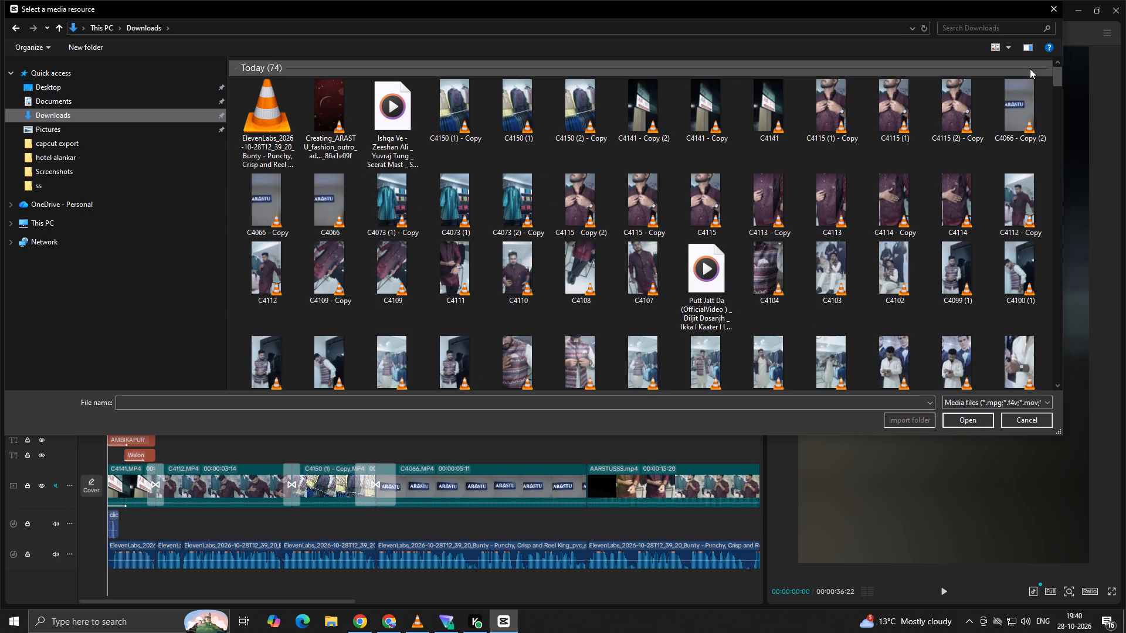
{"action": "left_click", "coordinate": [972, 26]}
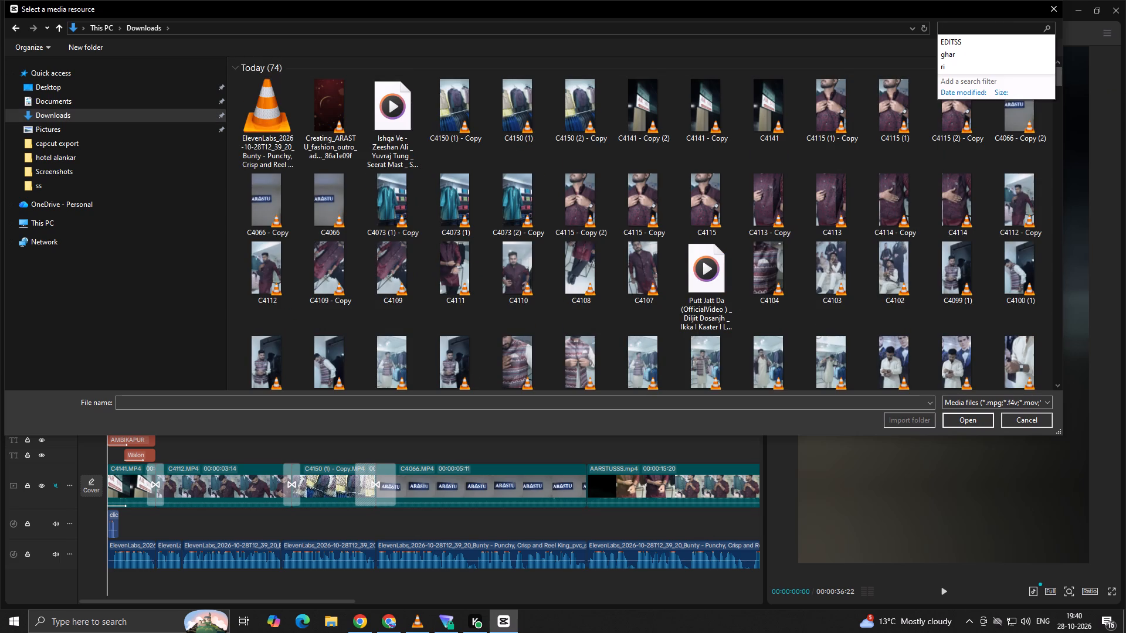
{"action": "key", "text": "r"}
{"action": "key", "text": "i"}
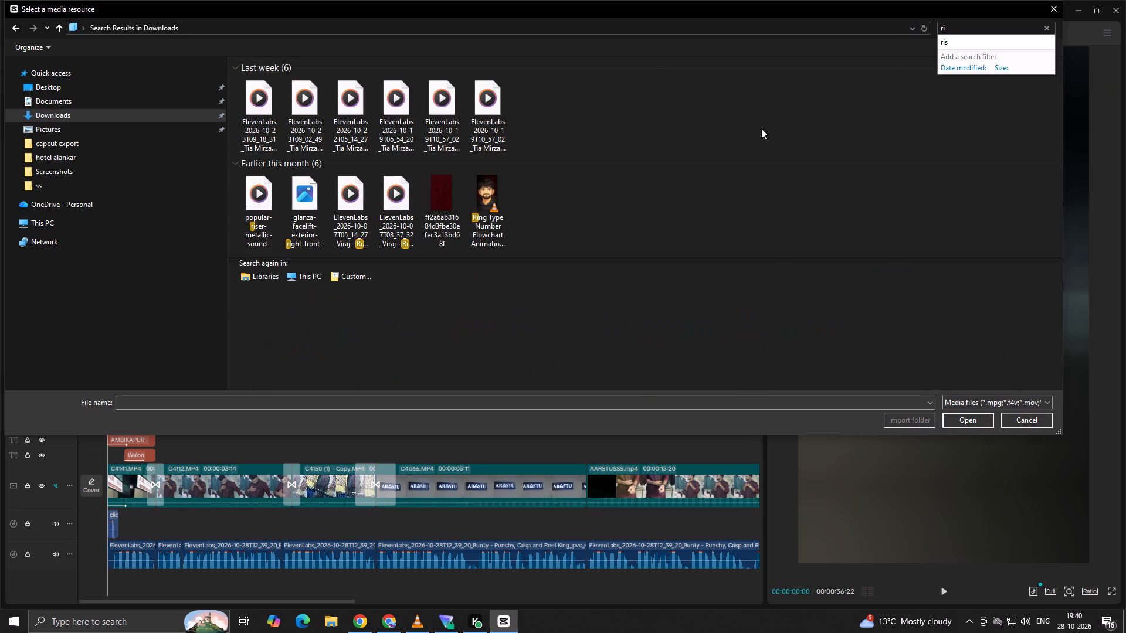
{"action": "double_click", "coordinate": [265, 200]}
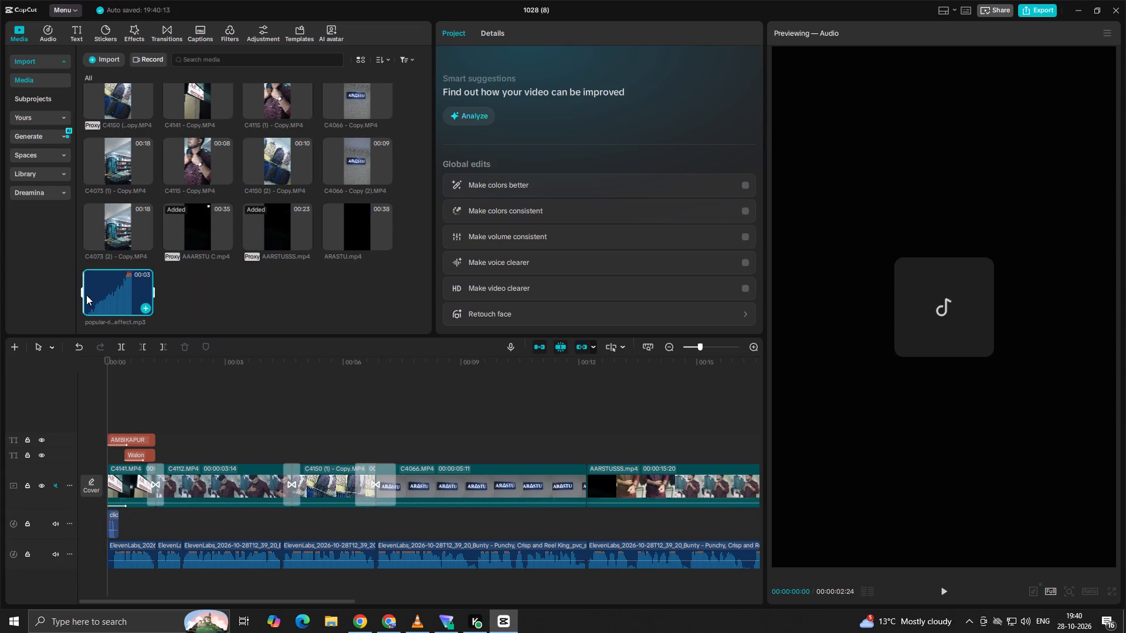
Place the metallic riser sound on a new audio track at the timeline start and cut away its part before 00:00:01:00.
{"action": "left_click_drag", "start_coordinate": [121, 285], "coordinate": [101, 594]}
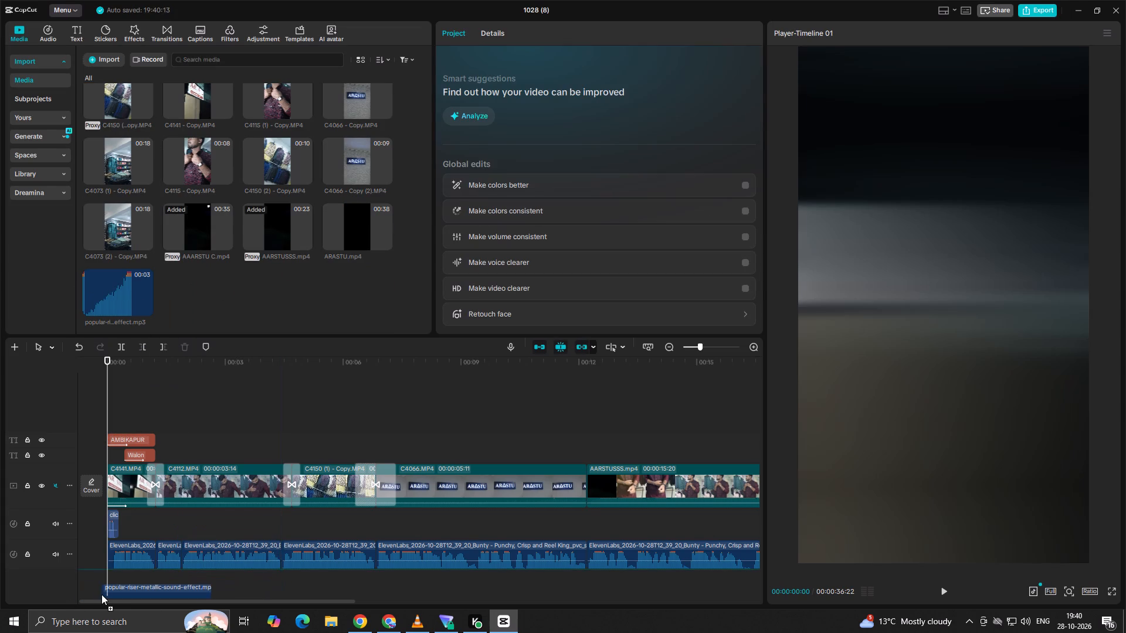
{"action": "left_click_drag", "start_coordinate": [101, 594], "coordinate": [101, 590]}
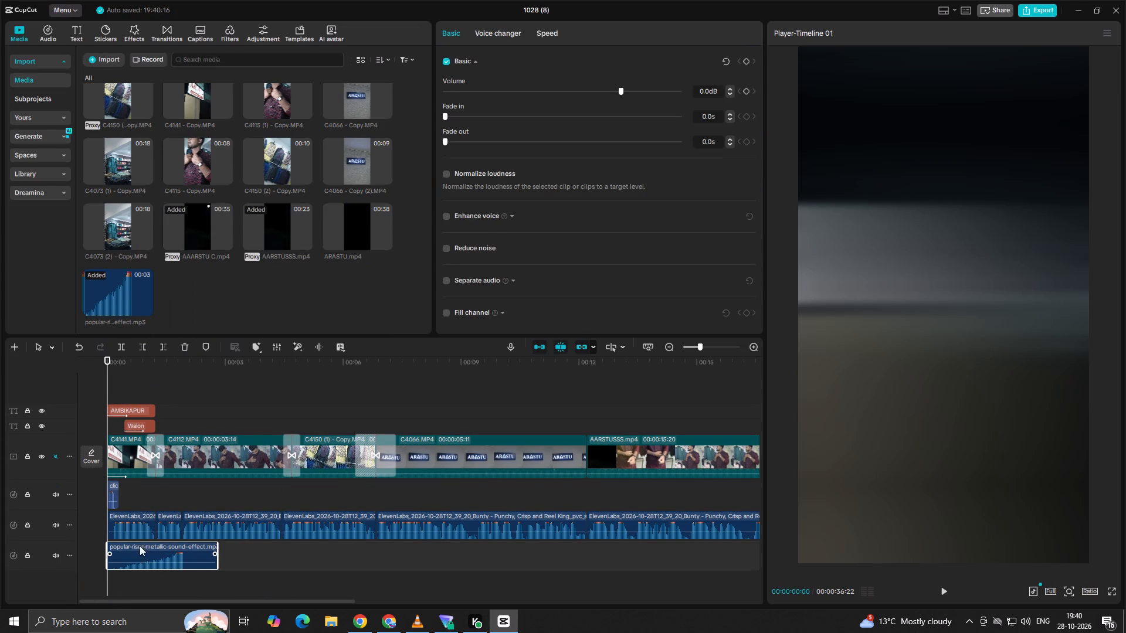
{"action": "left_click", "coordinate": [147, 492]}
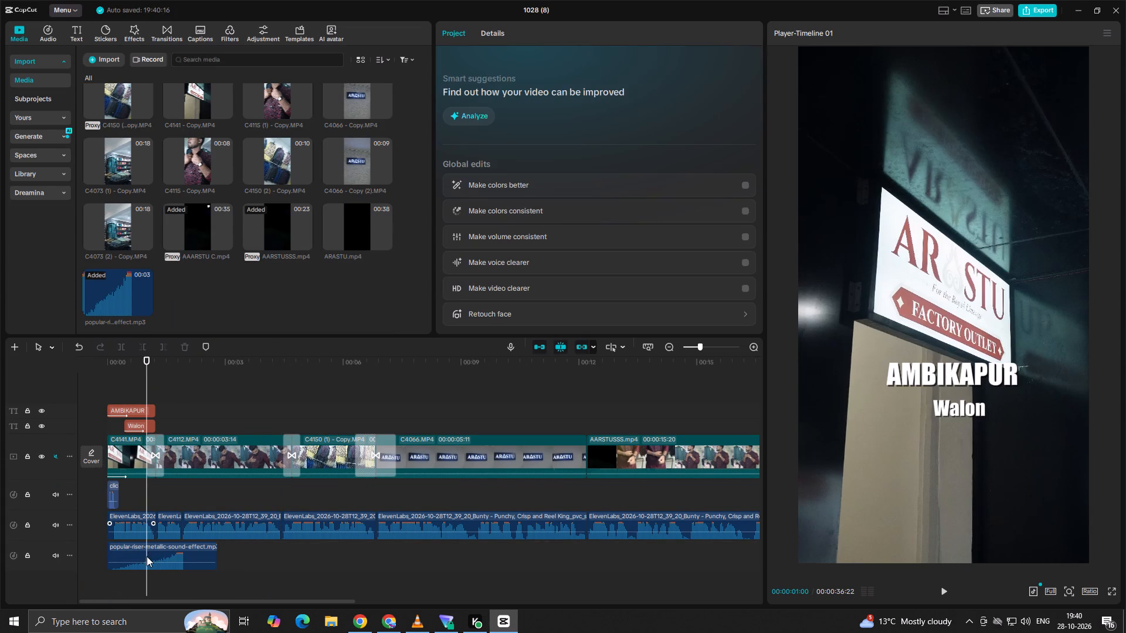
{"action": "left_click", "coordinate": [147, 561]}
{"action": "left_click", "coordinate": [142, 346]}
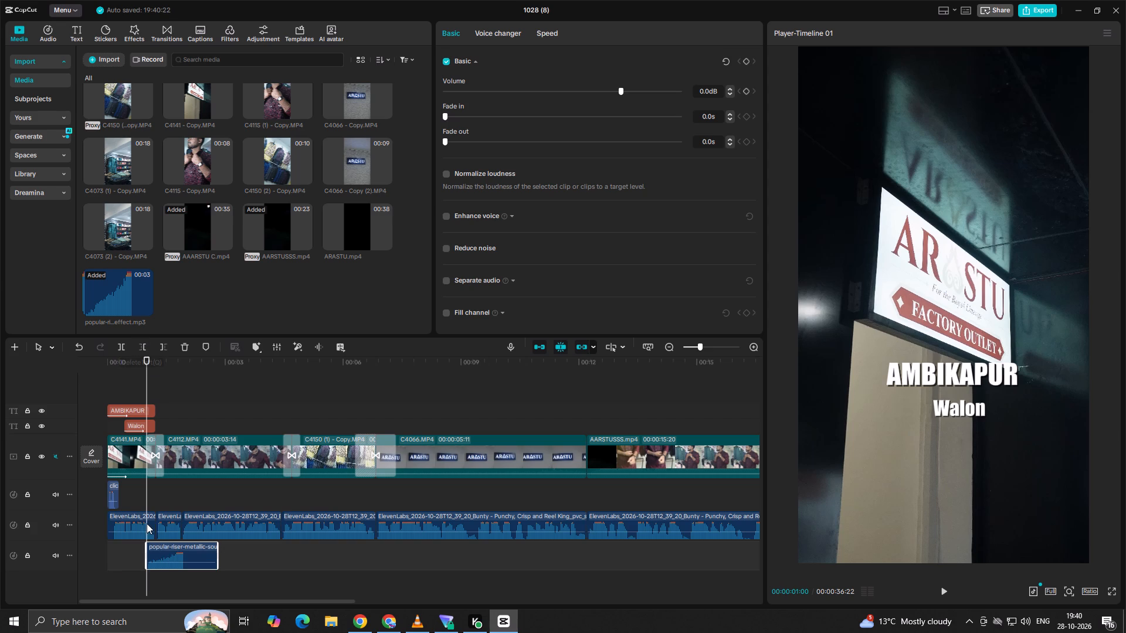
Shift the trimmed riser sound earlier so its peak falls around the transition from C4141.MP4 to C4112.MP4, and play the opening.
{"action": "left_click_drag", "start_coordinate": [168, 555], "coordinate": [137, 555]}
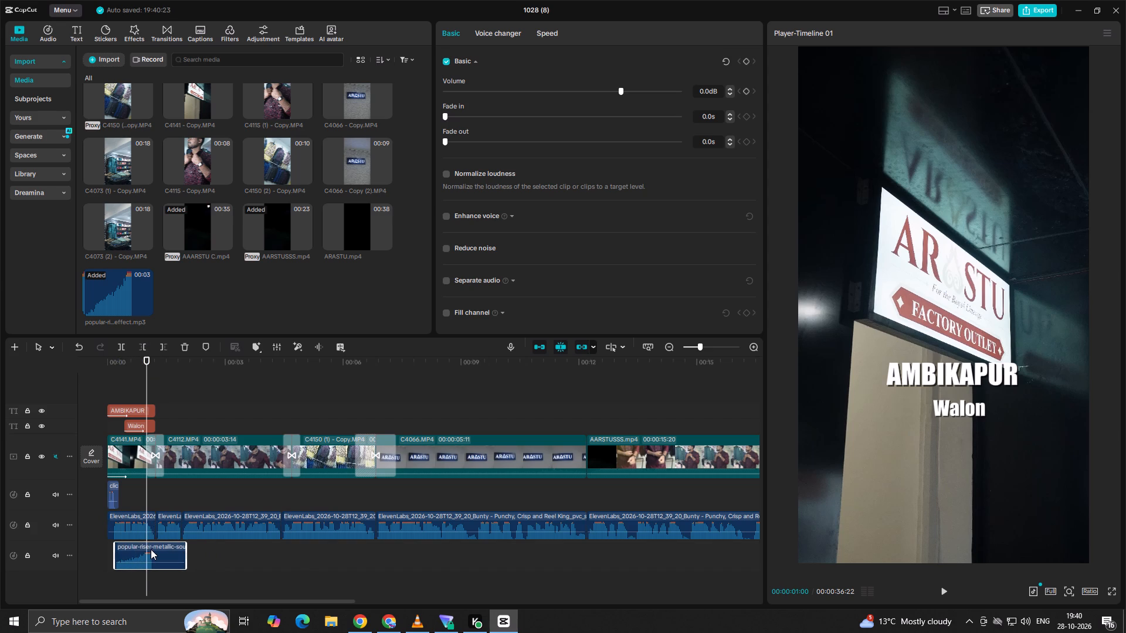
{"action": "left_click", "coordinate": [151, 549]}
{"action": "scroll", "coordinate": [151, 549], "scroll_direction": "up", "scroll_amount": 12, "text": "ctrl"}
{"action": "left_click_drag", "start_coordinate": [143, 554], "coordinate": [152, 556]}
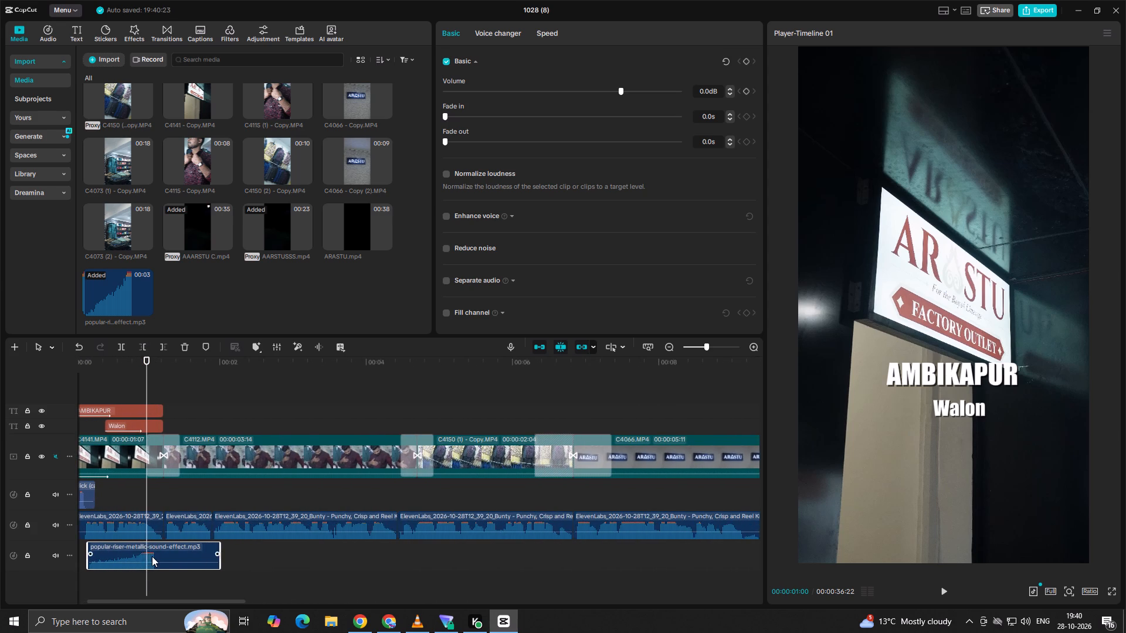
{"action": "left_click_drag", "start_coordinate": [152, 556], "coordinate": [157, 552]}
{"action": "left_click", "coordinate": [143, 488]}
{"action": "left_click_drag", "start_coordinate": [143, 488], "coordinate": [120, 490]}
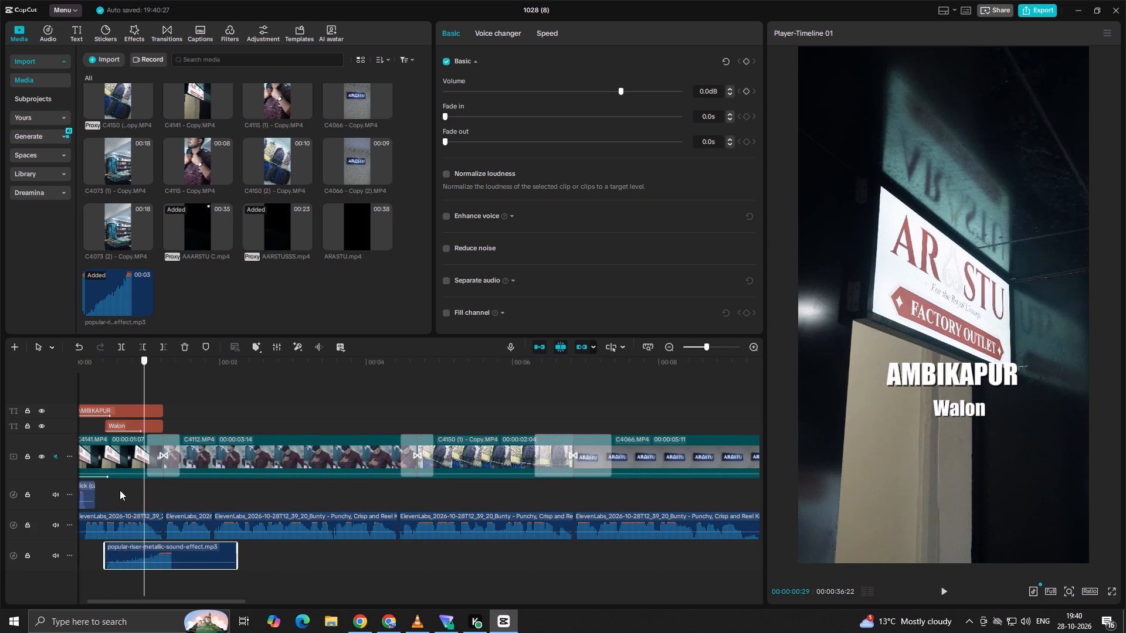
{"action": "left_click_drag", "start_coordinate": [120, 490], "coordinate": [0, 515]}
{"action": "key", "text": "space"}
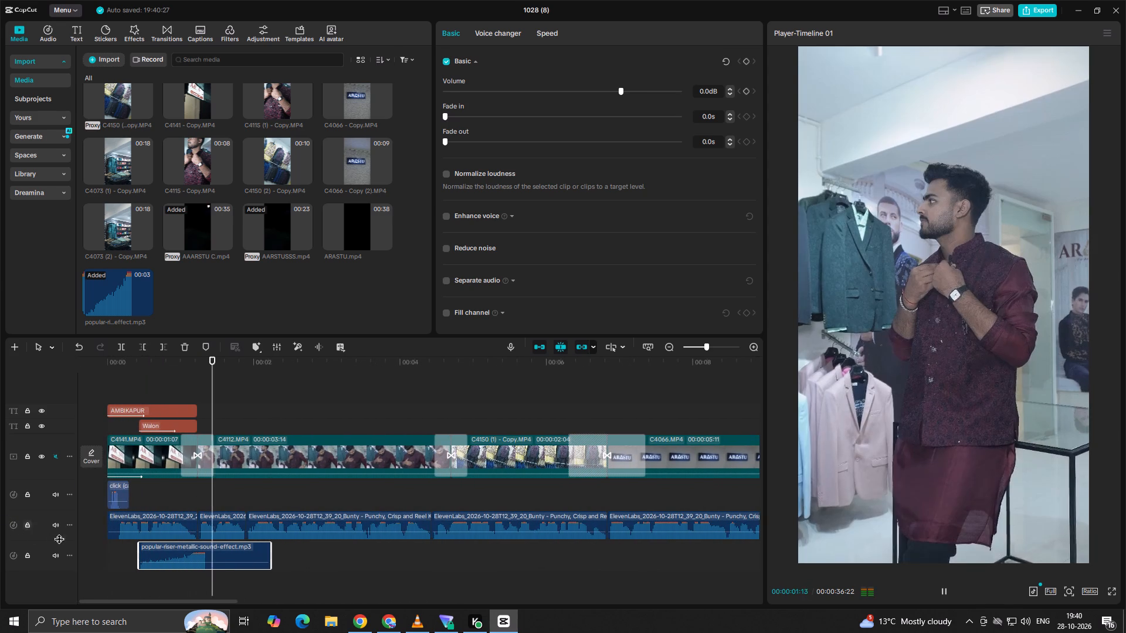
{"action": "key", "text": "space"}
Extend the beginning of the riser sound back to the timeline start and replay the opening to check it.
{"action": "left_click_drag", "start_coordinate": [140, 563], "coordinate": [36, 572]}
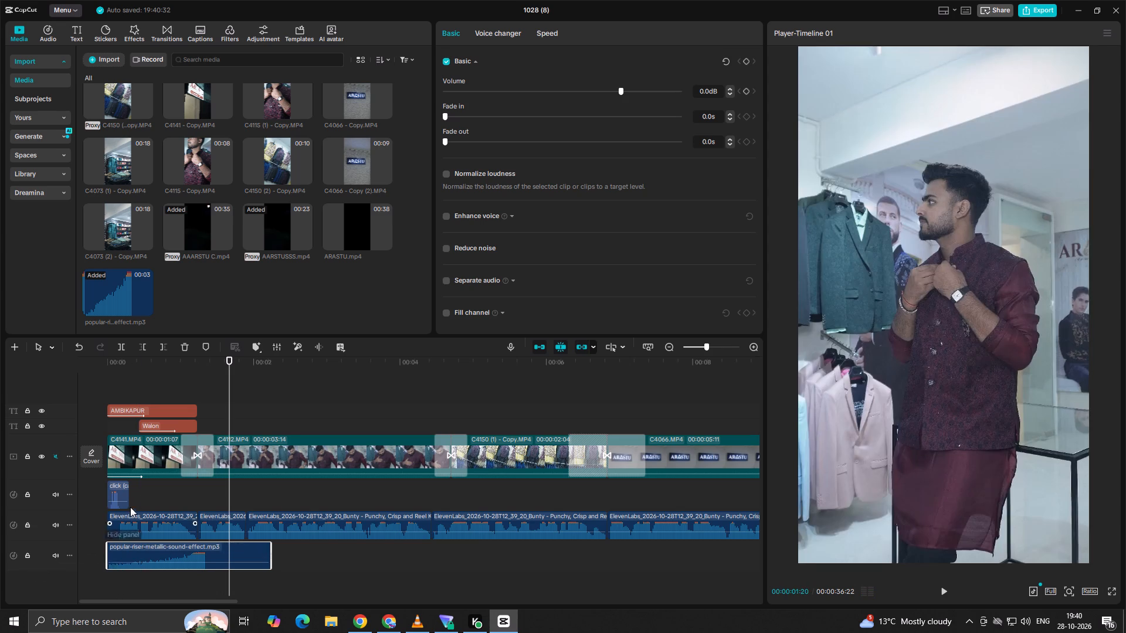
{"action": "left_click", "coordinate": [152, 492]}
{"action": "left_click_drag", "start_coordinate": [152, 492], "coordinate": [6, 515]}
{"action": "key", "text": "space"}
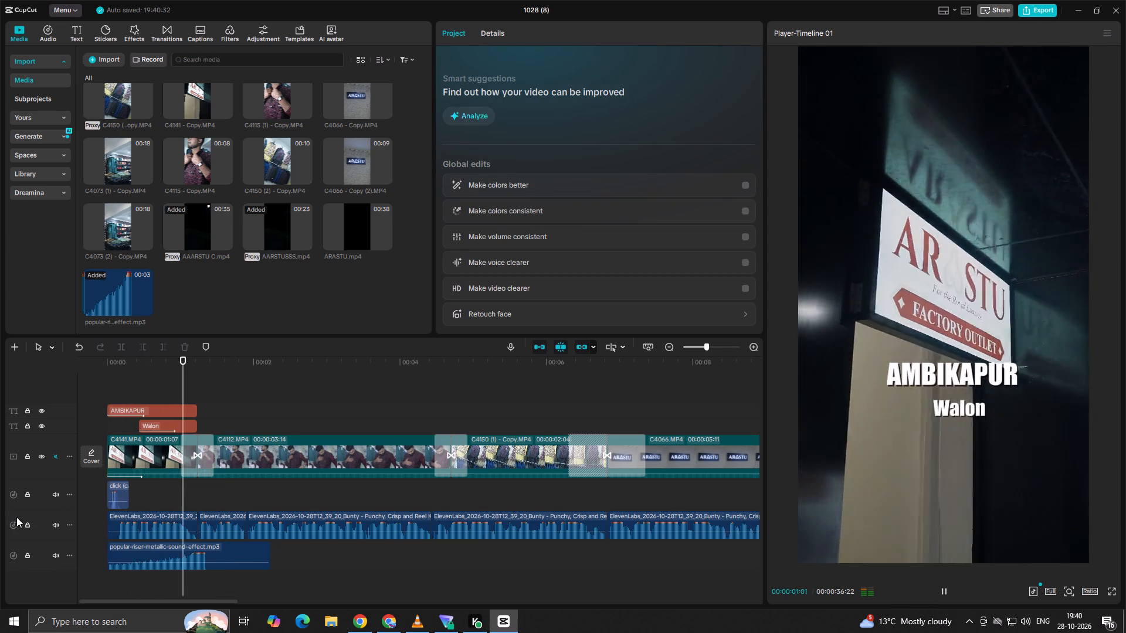
{"action": "key", "text": "space"}
{"action": "left_click", "coordinate": [167, 497]}
{"action": "left_click_drag", "start_coordinate": [167, 497], "coordinate": [37, 525]}
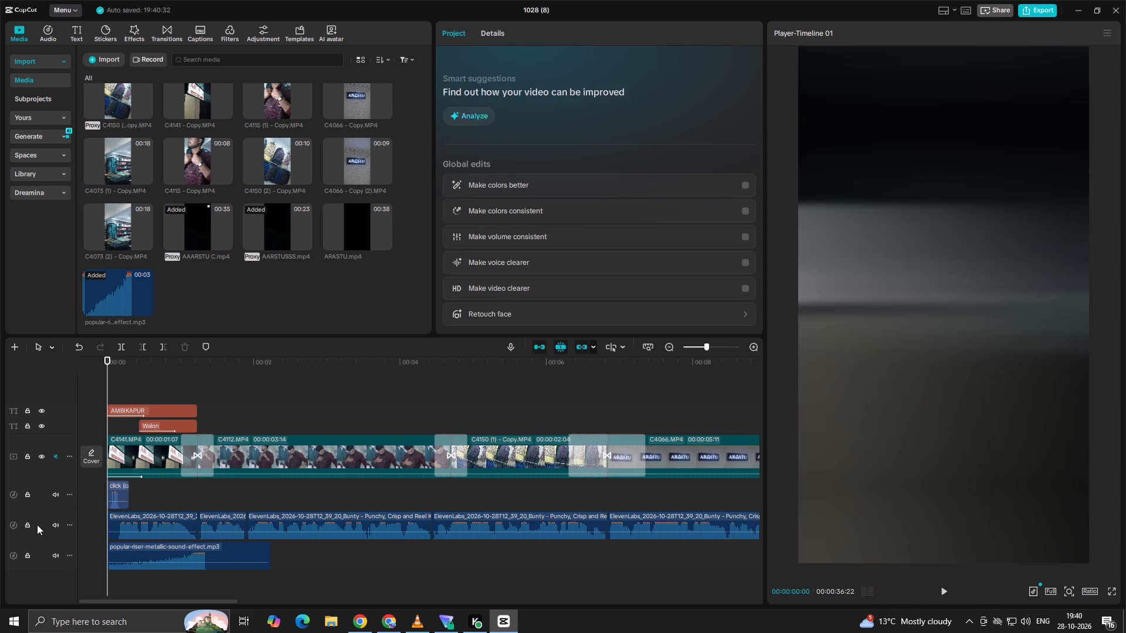
{"action": "key", "text": "space"}
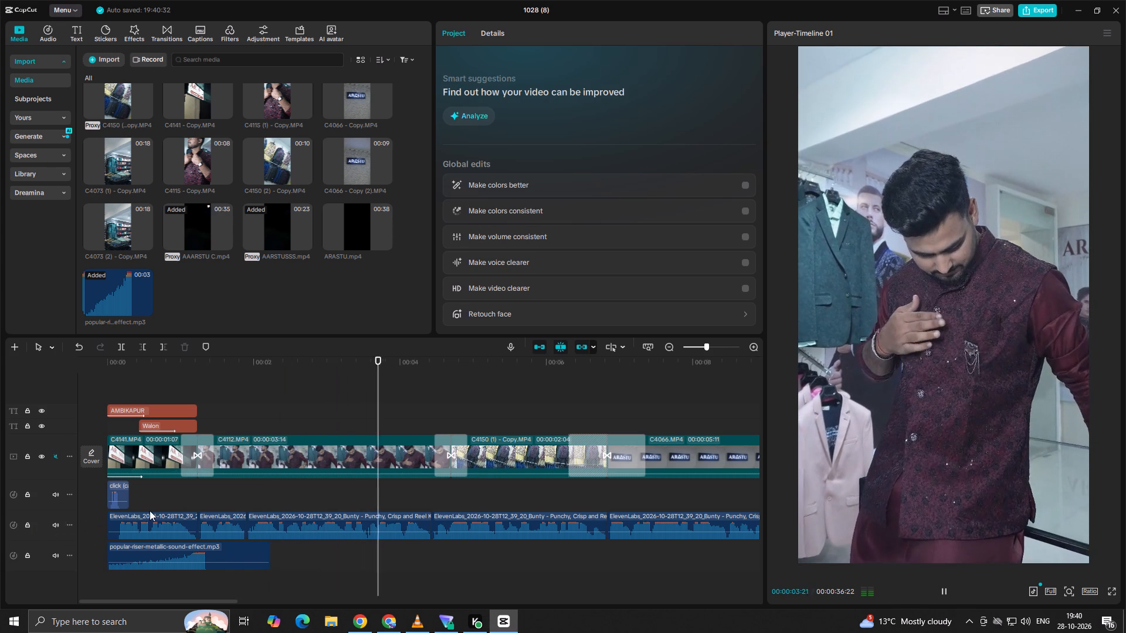
{"action": "key", "text": "space"}
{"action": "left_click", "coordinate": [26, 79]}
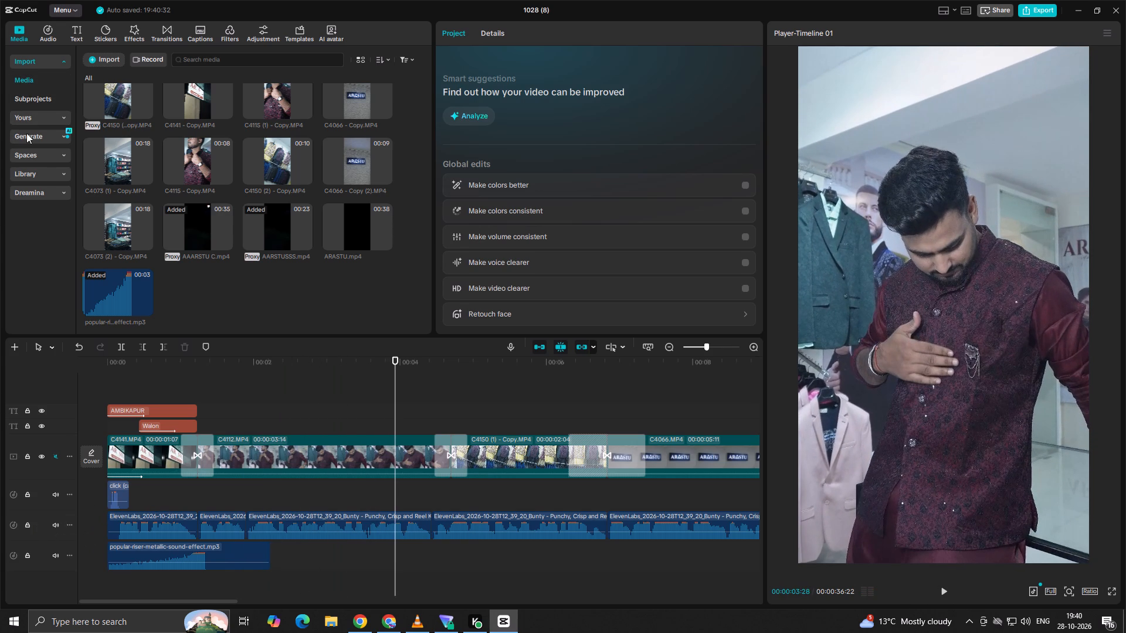
Preview Halloween and Vlog tracks in the music library and place No More Limits on a new audio track at the timeline start.
{"action": "left_click", "coordinate": [41, 41]}
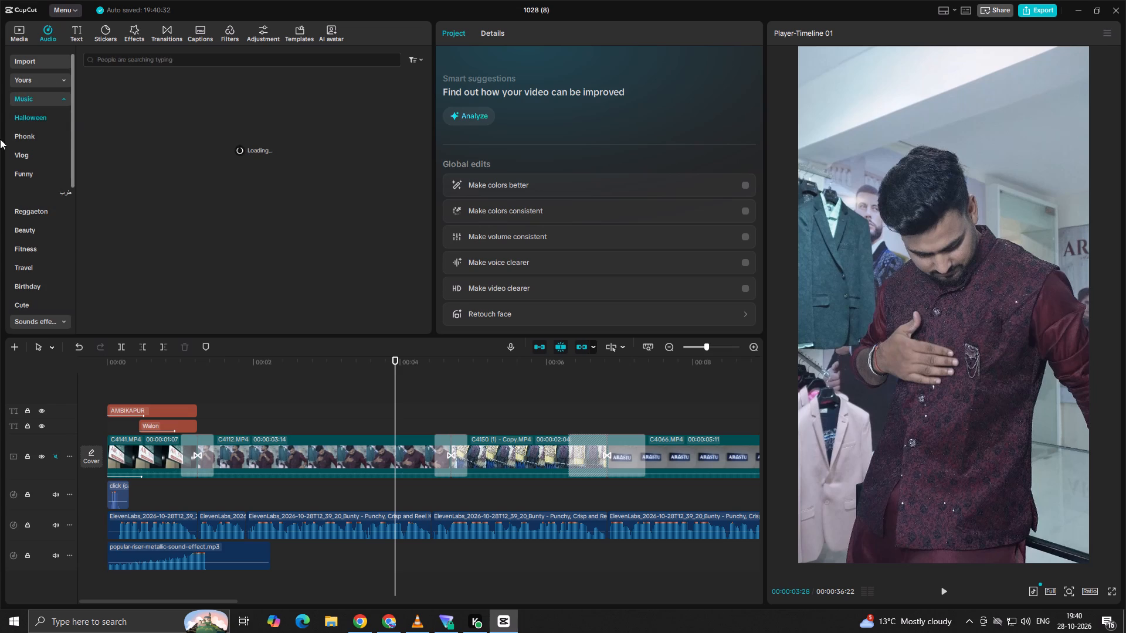
{"action": "left_click", "coordinate": [162, 101]}
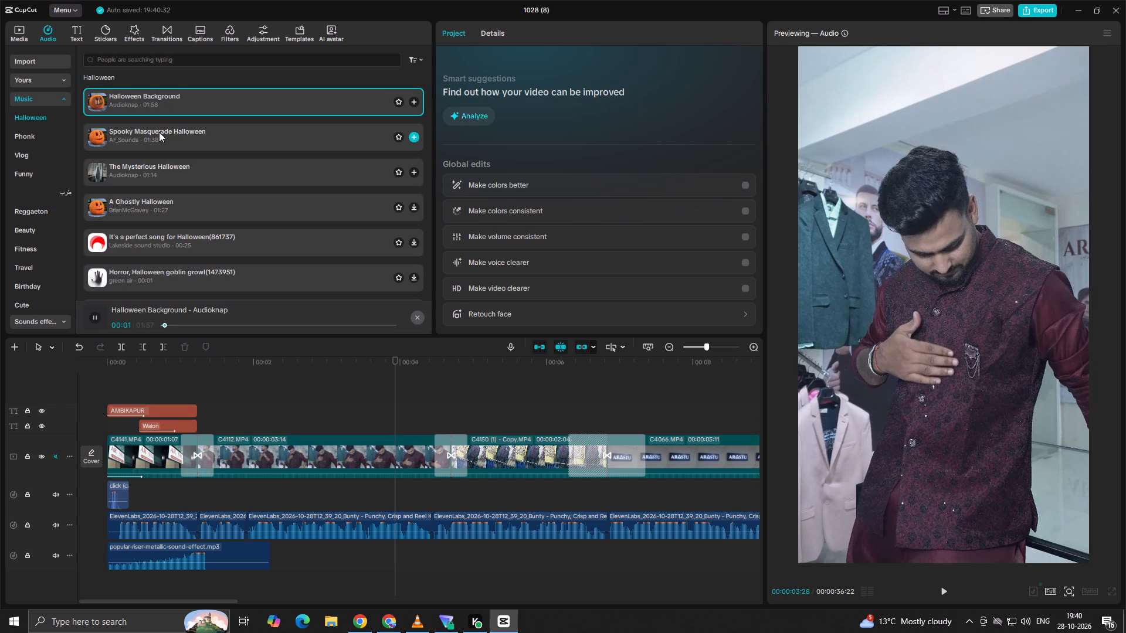
{"action": "left_click", "coordinate": [159, 132]}
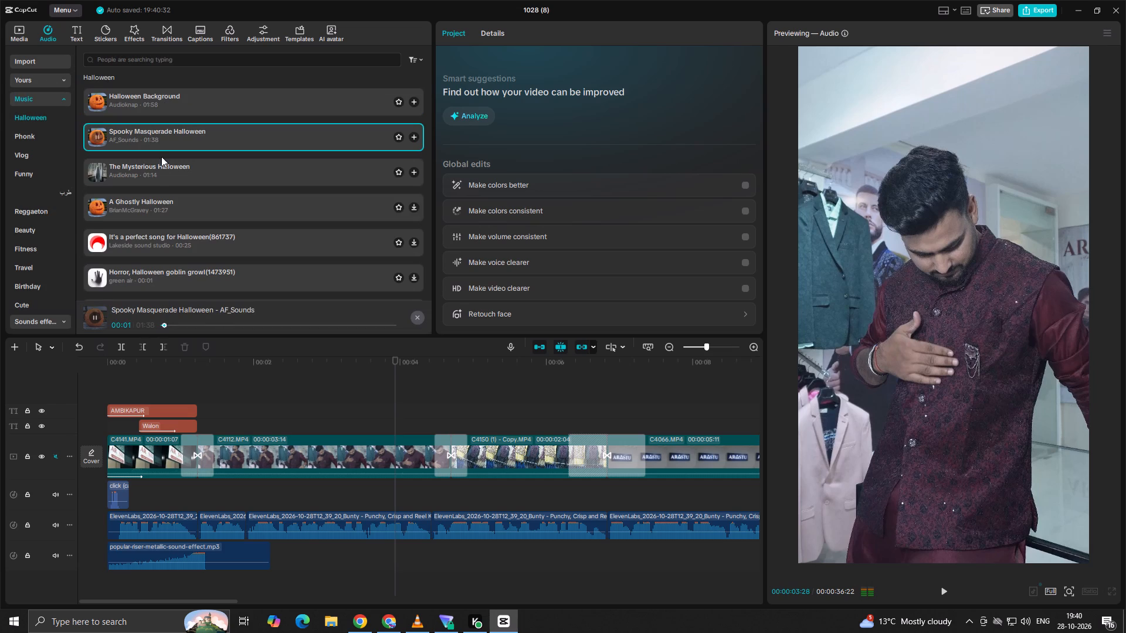
{"action": "left_click", "coordinate": [157, 176]}
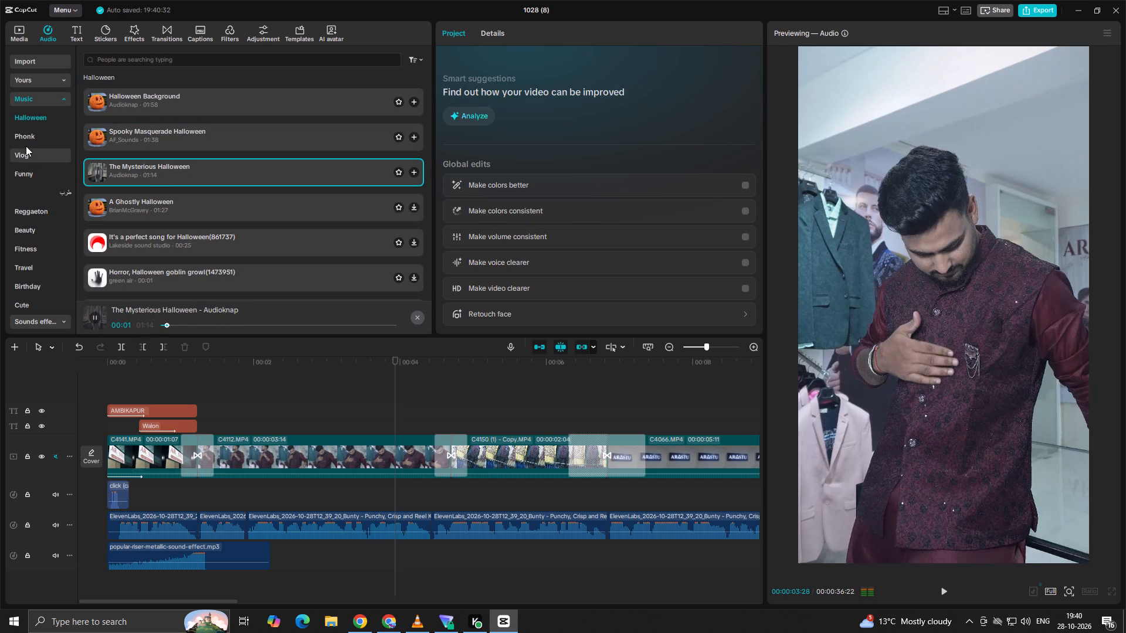
{"action": "left_click", "coordinate": [26, 143]}
{"action": "left_click", "coordinate": [24, 152]}
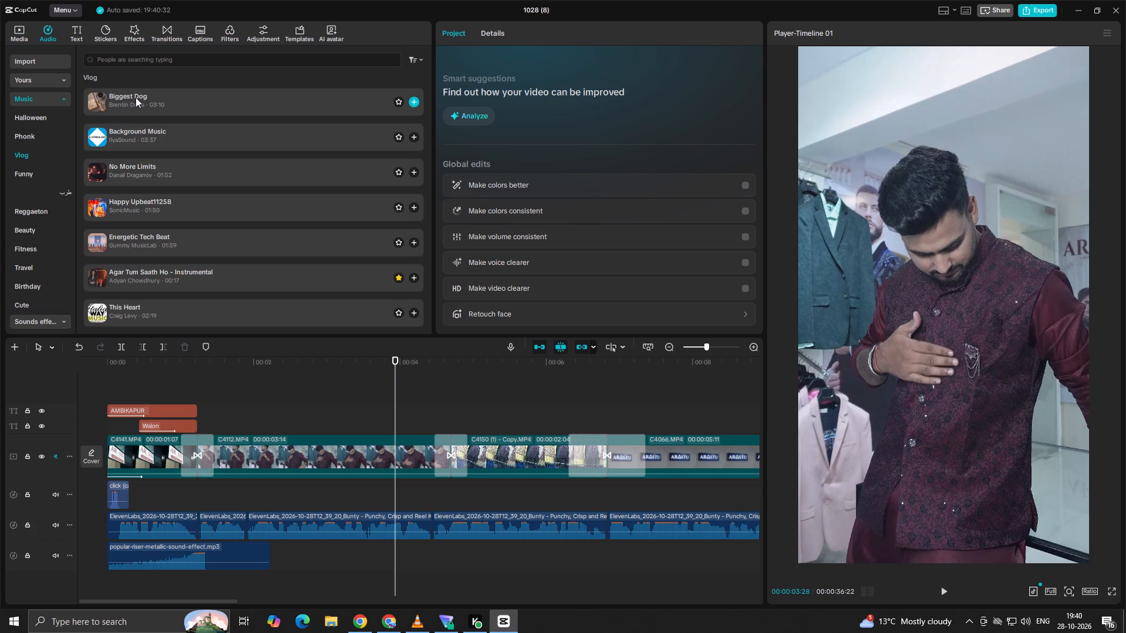
{"action": "left_click", "coordinate": [135, 97]}
{"action": "left_click", "coordinate": [137, 132]}
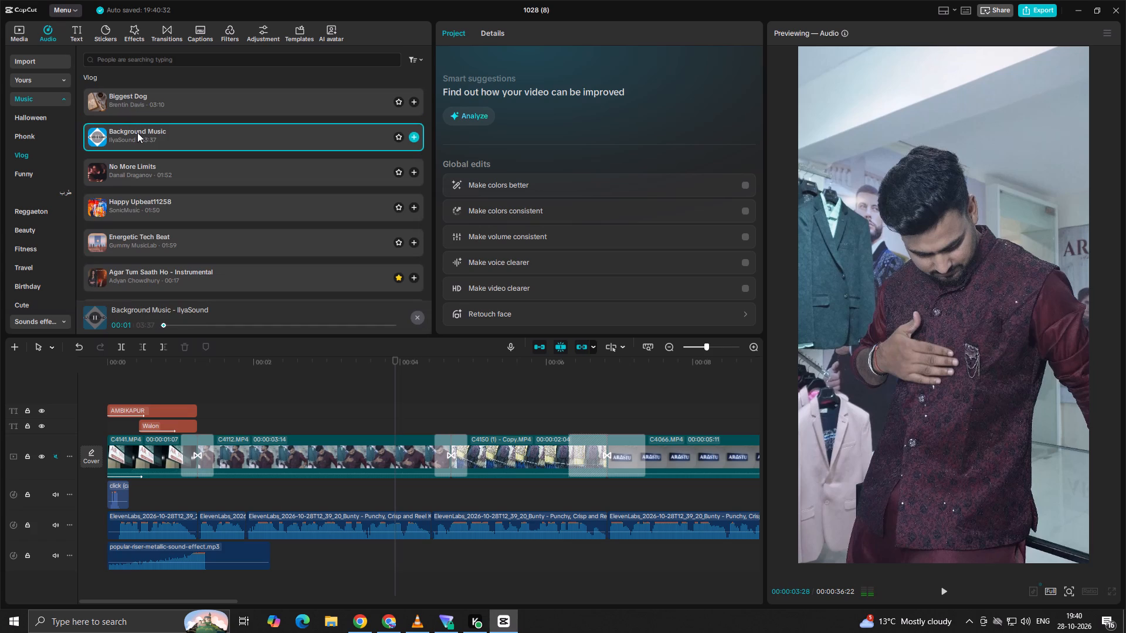
{"action": "left_click", "coordinate": [143, 171]}
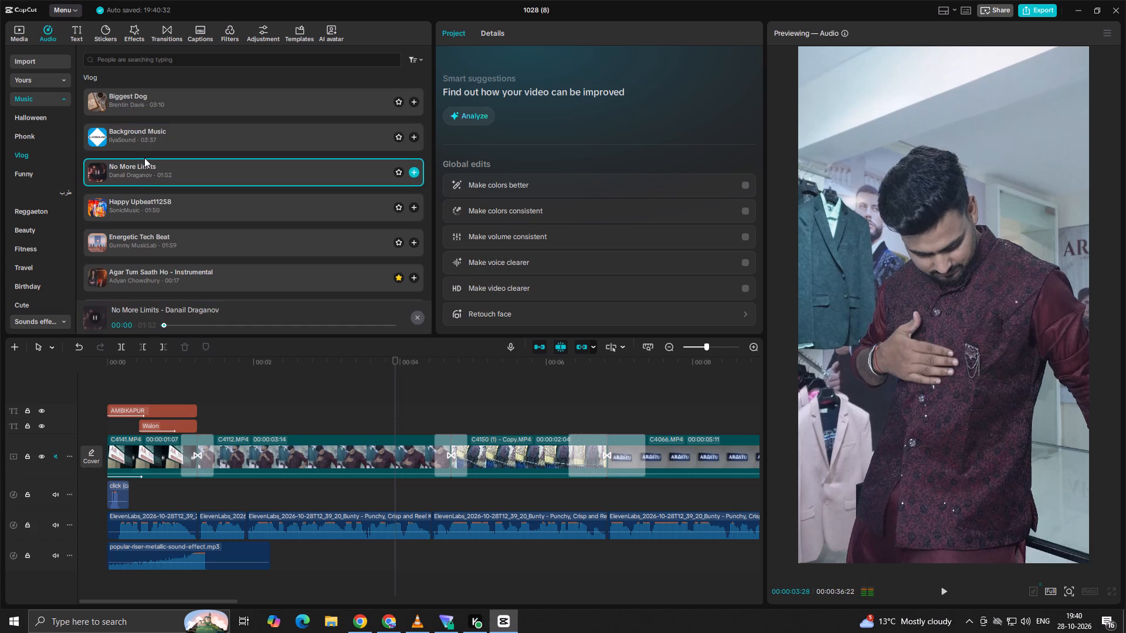
{"action": "left_click_drag", "start_coordinate": [138, 171], "coordinate": [74, 595]}
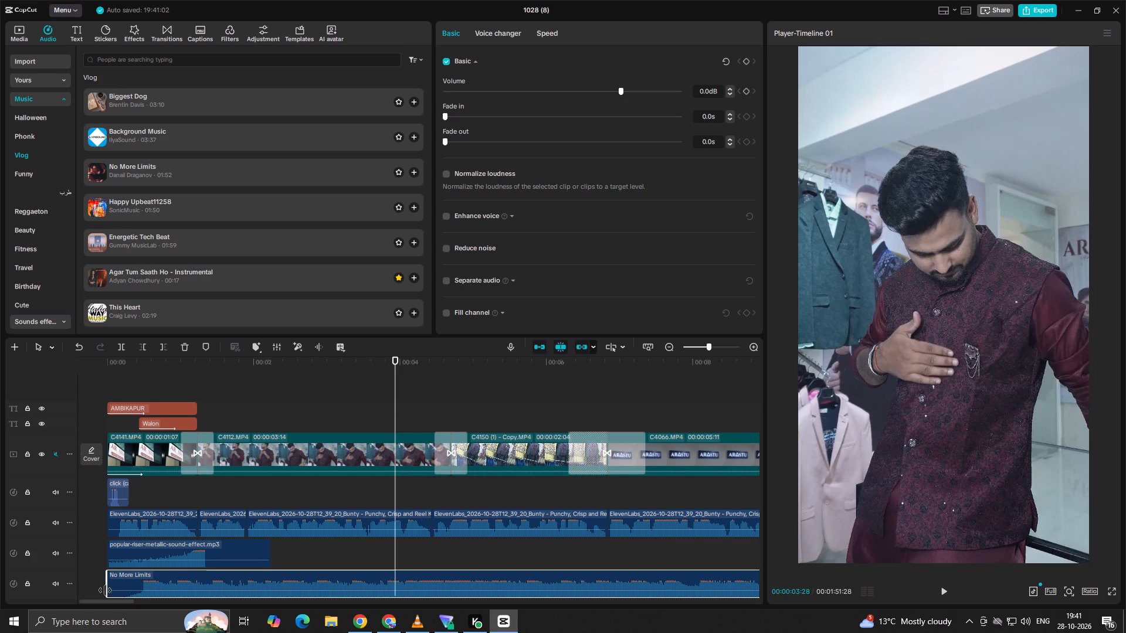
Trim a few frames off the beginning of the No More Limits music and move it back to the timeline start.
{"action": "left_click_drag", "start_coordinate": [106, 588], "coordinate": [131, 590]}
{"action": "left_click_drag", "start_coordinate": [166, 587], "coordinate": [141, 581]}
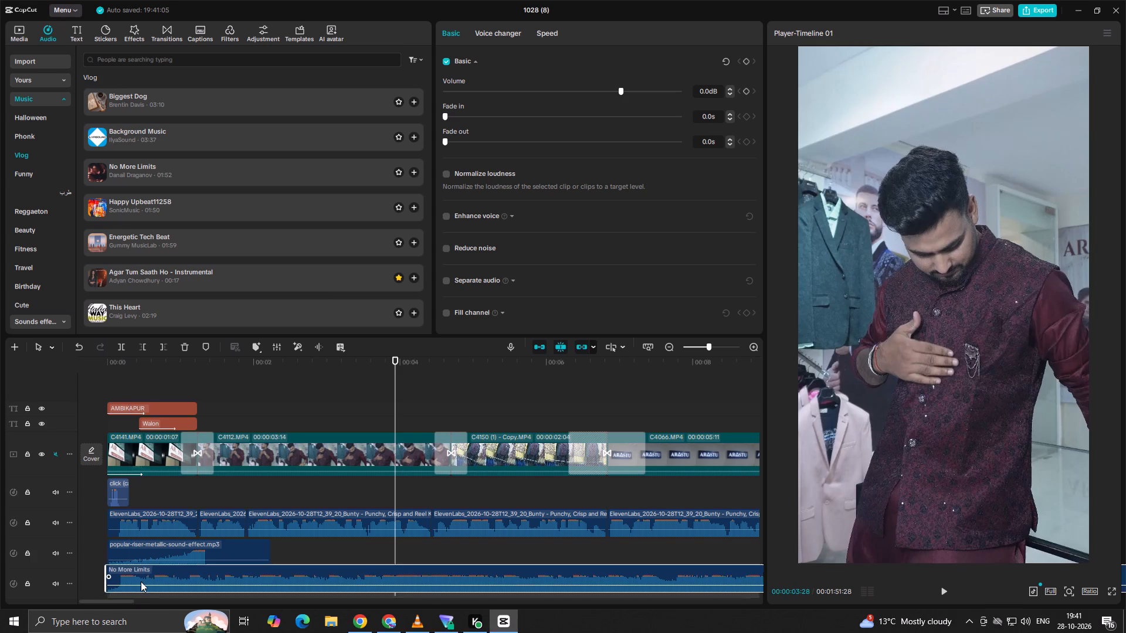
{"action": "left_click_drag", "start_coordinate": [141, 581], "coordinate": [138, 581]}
Set the No More Limits music's fade-in to 1.3 s and its volume to -13.8 dB, and play the opening.
{"action": "left_click_drag", "start_coordinate": [442, 110], "coordinate": [443, 111]}
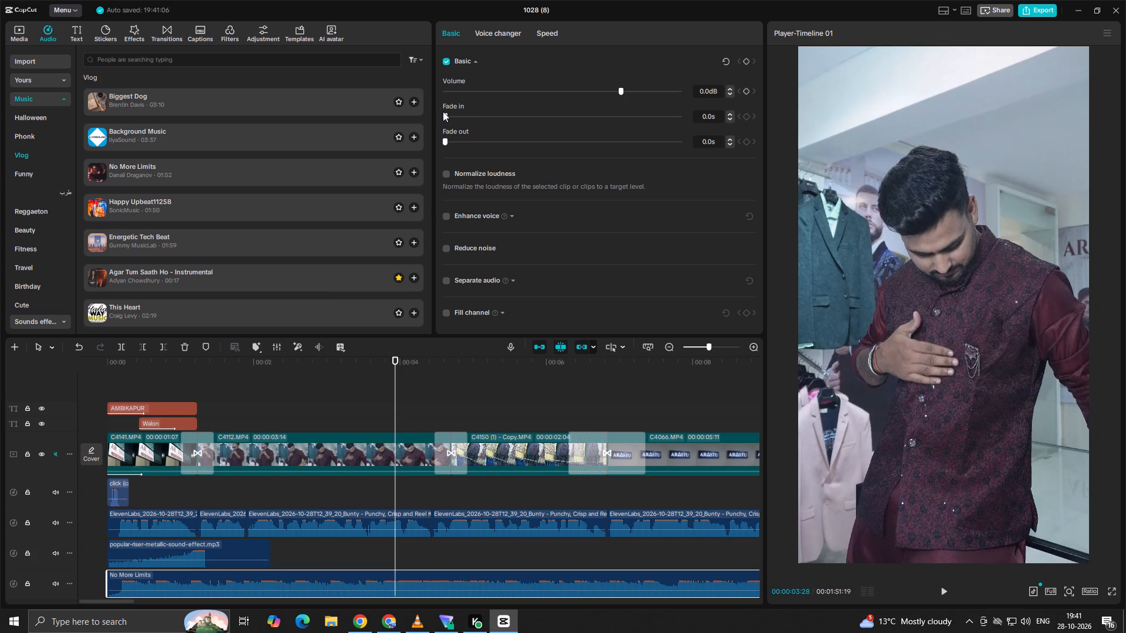
{"action": "left_click_drag", "start_coordinate": [443, 111], "coordinate": [486, 115]}
{"action": "left_click_drag", "start_coordinate": [446, 118], "coordinate": [476, 117]}
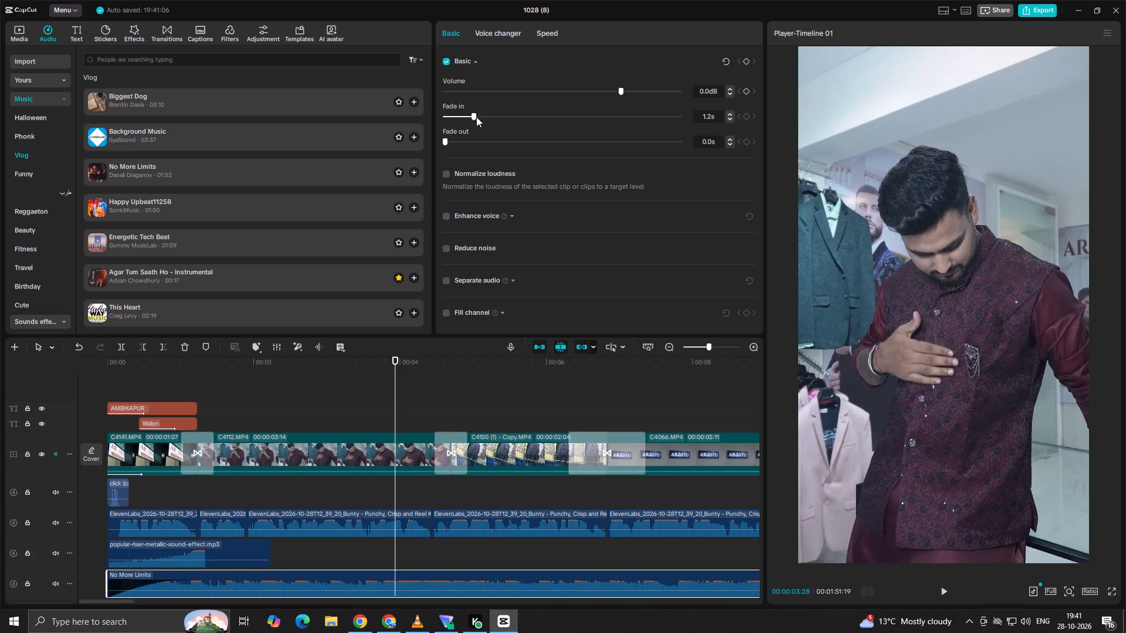
{"action": "left_click_drag", "start_coordinate": [476, 117], "coordinate": [476, 117]}
{"action": "left_click_drag", "start_coordinate": [622, 91], "coordinate": [578, 97]}
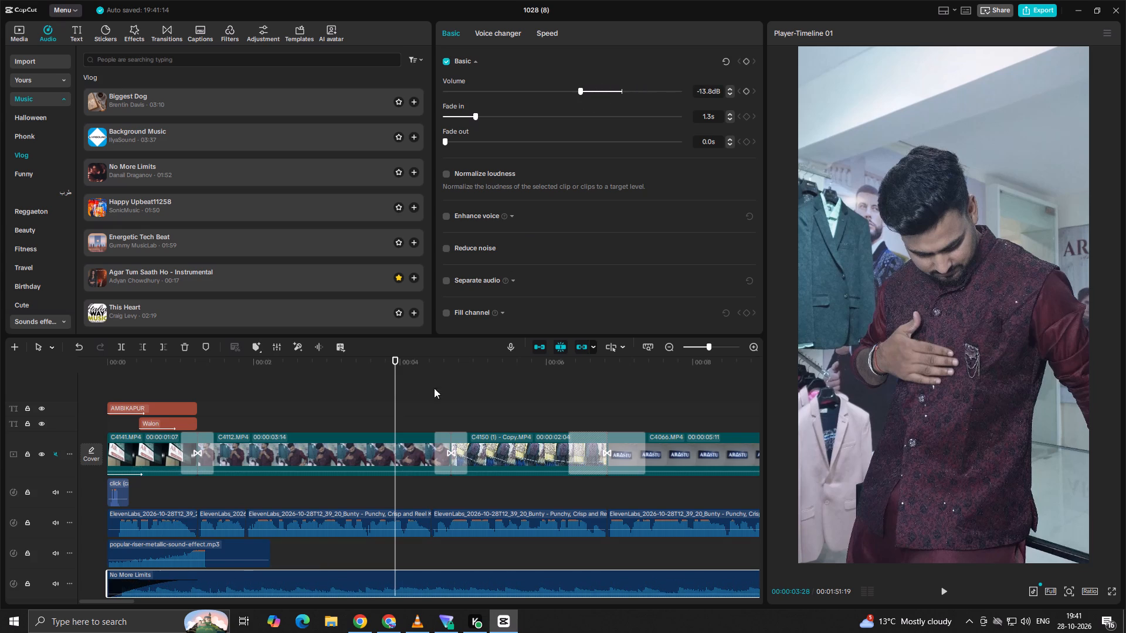
{"action": "left_click", "coordinate": [340, 401]}
{"action": "left_click_drag", "start_coordinate": [340, 401], "coordinate": [0, 452]}
{"action": "key", "text": "space"}
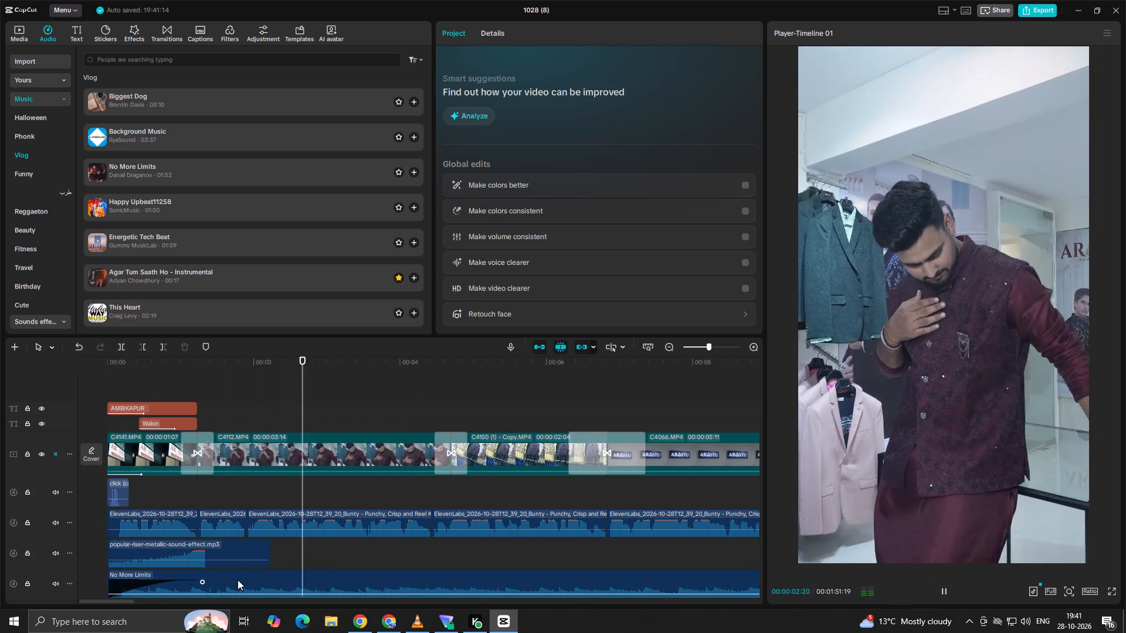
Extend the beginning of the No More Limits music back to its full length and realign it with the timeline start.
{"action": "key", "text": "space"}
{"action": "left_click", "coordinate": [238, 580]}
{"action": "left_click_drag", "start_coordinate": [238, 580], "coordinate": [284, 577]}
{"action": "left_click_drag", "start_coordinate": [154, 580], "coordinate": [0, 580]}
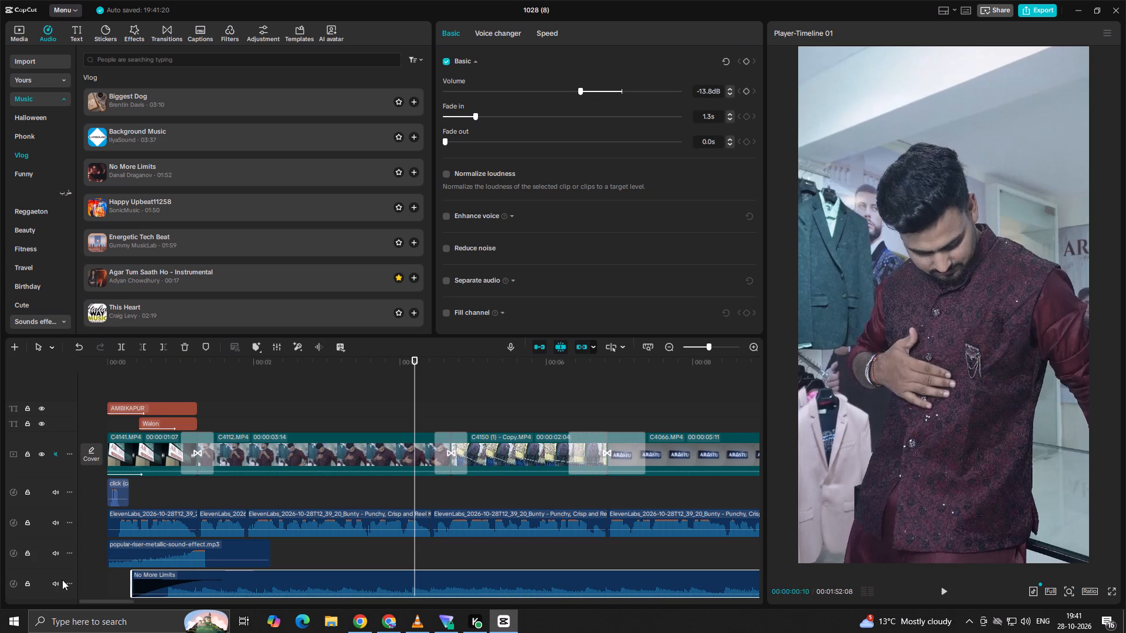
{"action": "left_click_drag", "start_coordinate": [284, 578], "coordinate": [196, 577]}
Replay the video from the start and set the No More Limits music's volume to -11.0 dB.
{"action": "left_click", "coordinate": [331, 544]}
{"action": "left_click_drag", "start_coordinate": [331, 544], "coordinate": [0, 556]}
{"action": "key", "text": "space"}
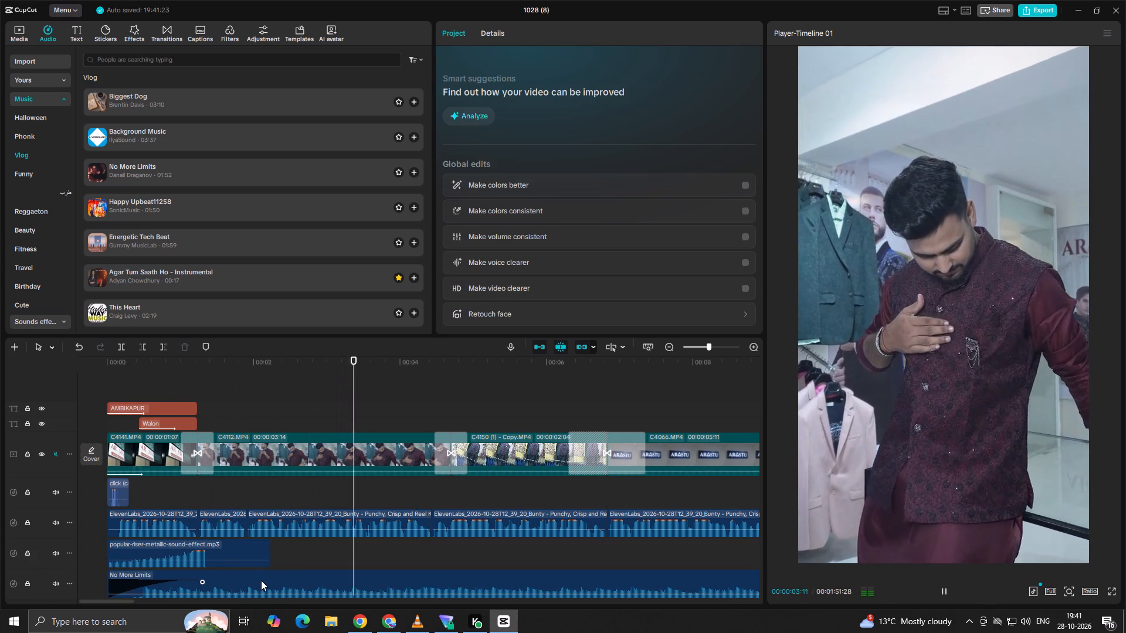
{"action": "left_click", "coordinate": [418, 581]}
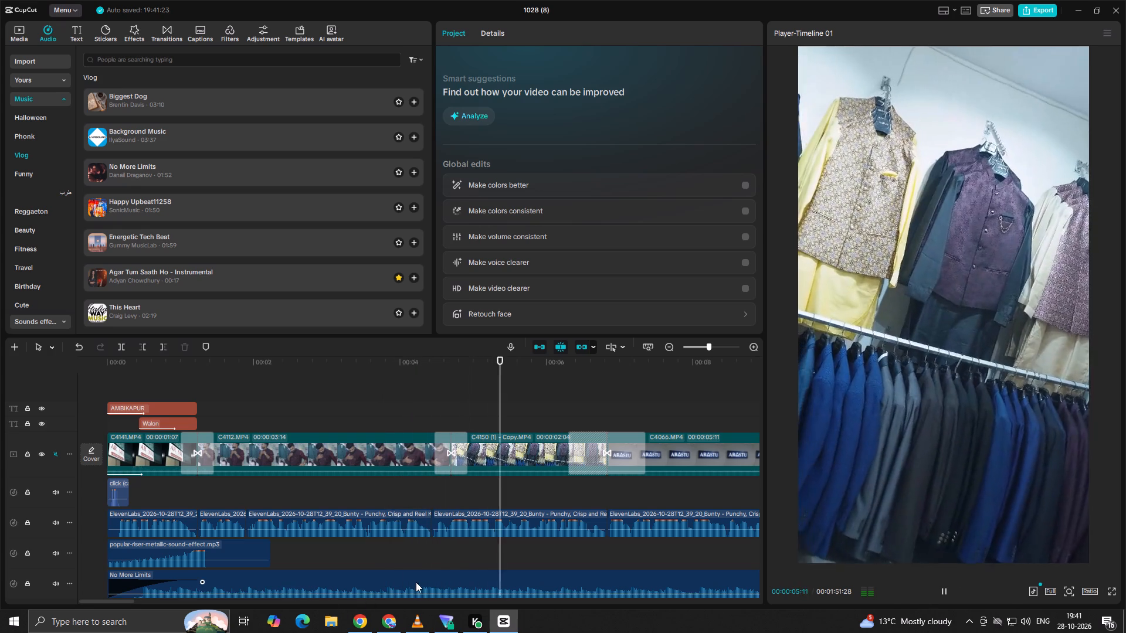
{"action": "left_click", "coordinate": [586, 87]}
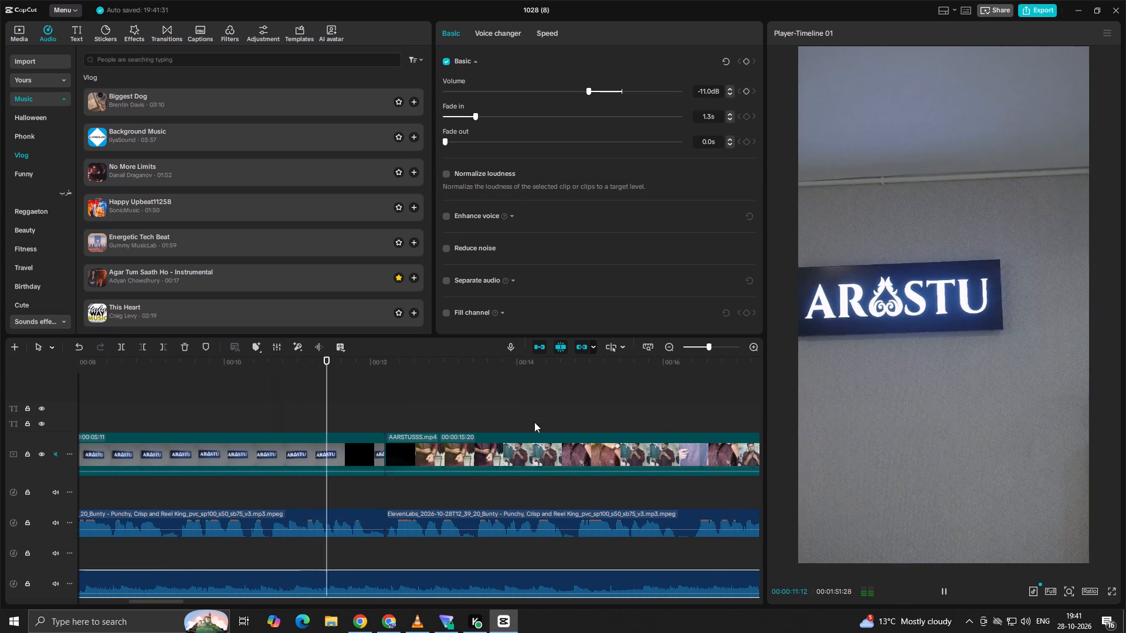
{"action": "key", "text": "space"}
Play several passages of the first ten seconds to check the music against the voiceover, transitions and clips.
{"action": "left_click", "coordinate": [294, 411]}
{"action": "left_click_drag", "start_coordinate": [294, 411], "coordinate": [615, 456]}
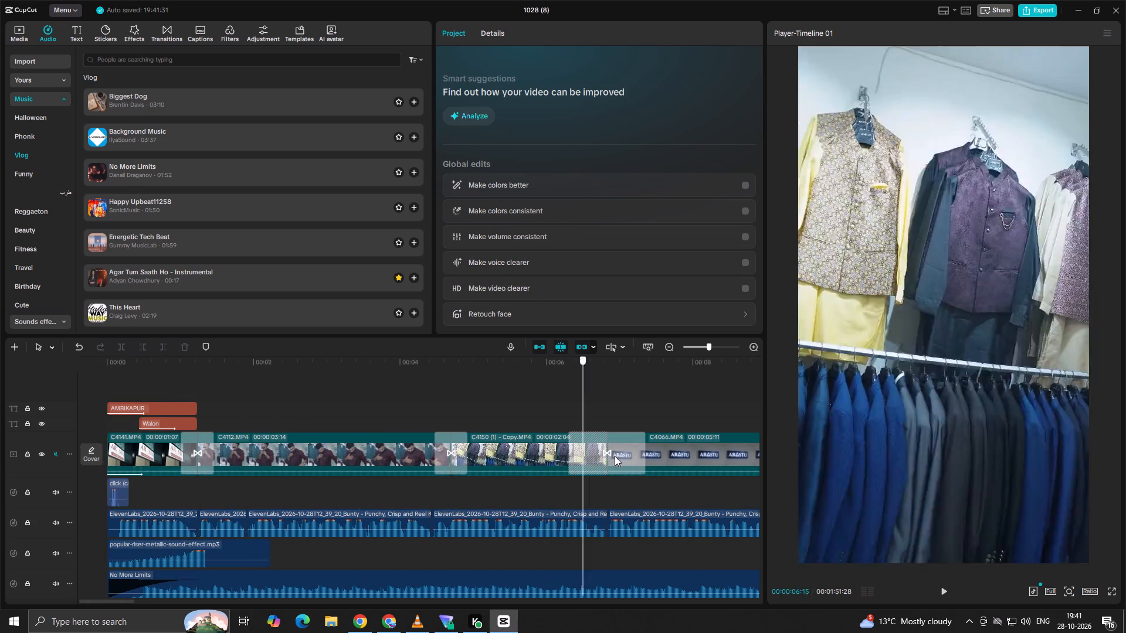
{"action": "left_click_drag", "start_coordinate": [615, 456], "coordinate": [548, 463]}
{"action": "key", "text": "space"}
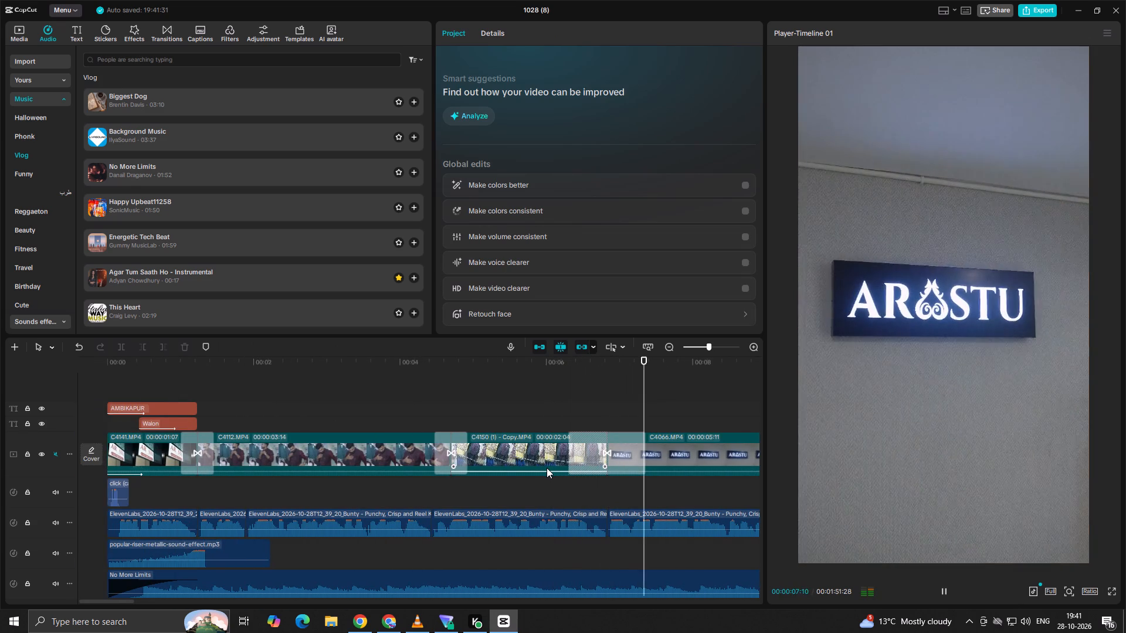
{"action": "key", "text": "space"}
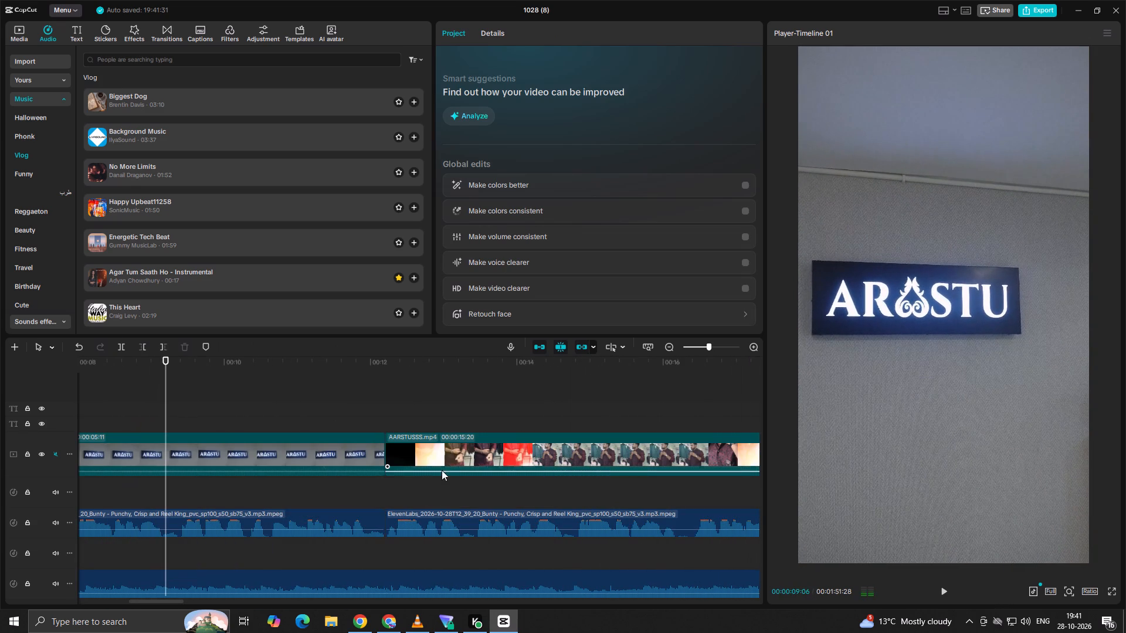
{"action": "left_click", "coordinate": [323, 397]}
{"action": "left_click_drag", "start_coordinate": [323, 397], "coordinate": [348, 471]}
{"action": "key", "text": "space"}
{"action": "key", "text": "space"}
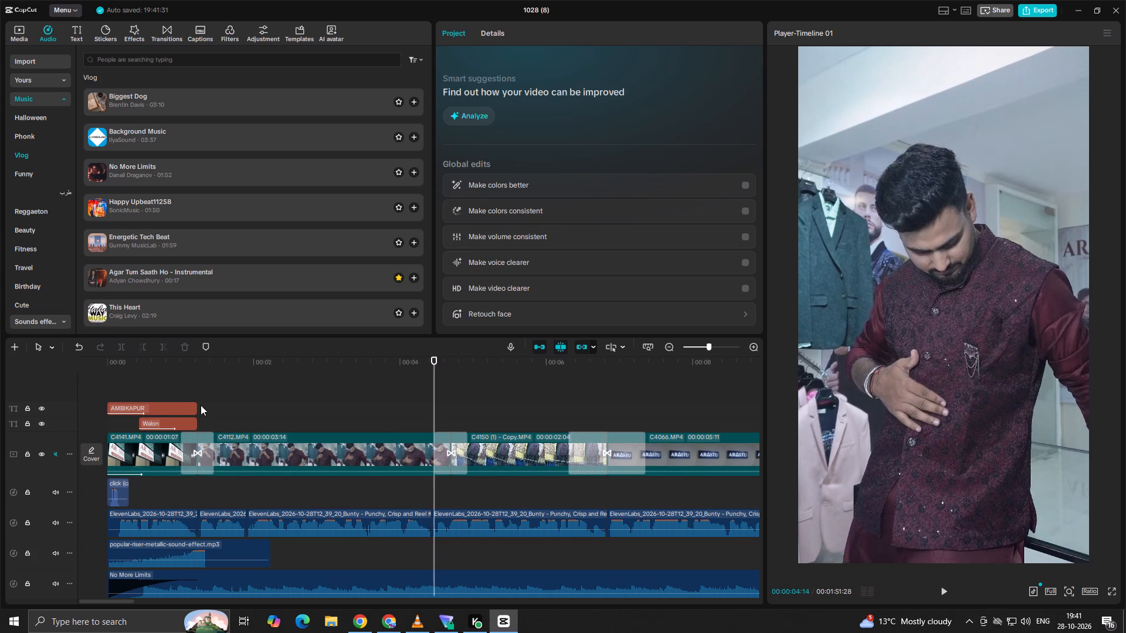
{"action": "left_click", "coordinate": [201, 405]}
{"action": "key", "text": "space"}
{"action": "key", "text": "space"}
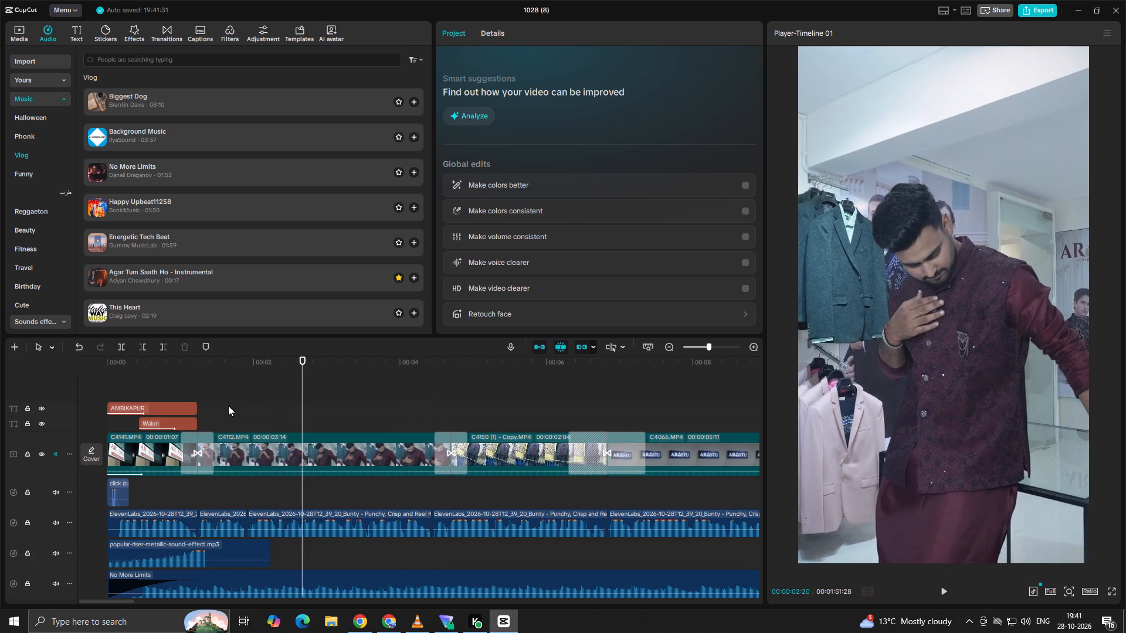
{"action": "key", "text": "space"}
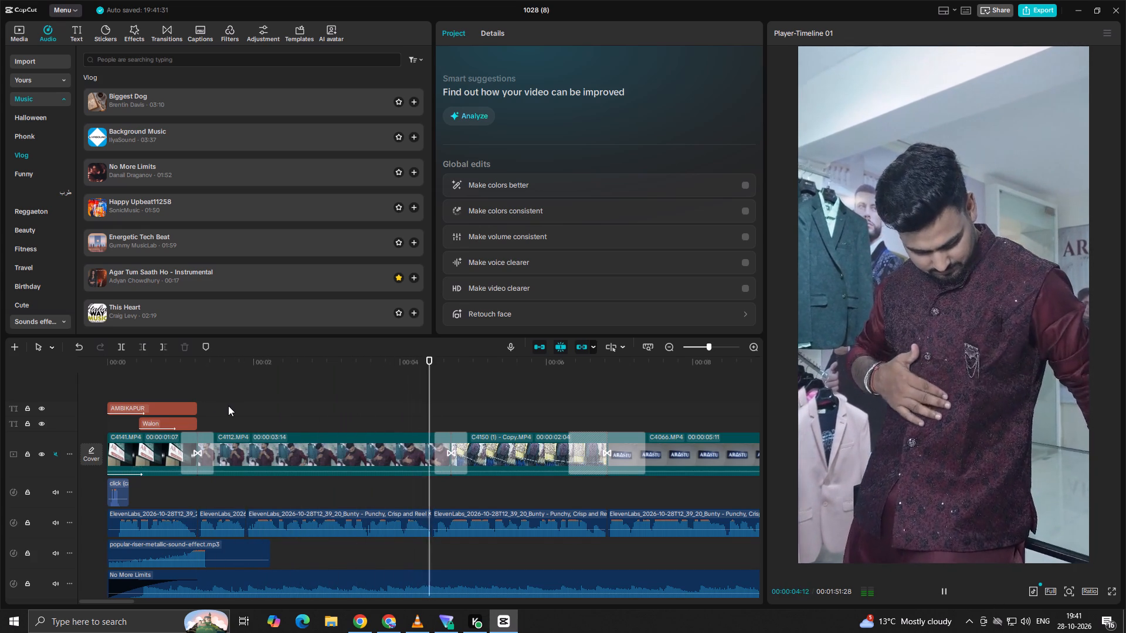
{"action": "key", "text": "space"}
{"action": "left_click", "coordinate": [260, 409]}
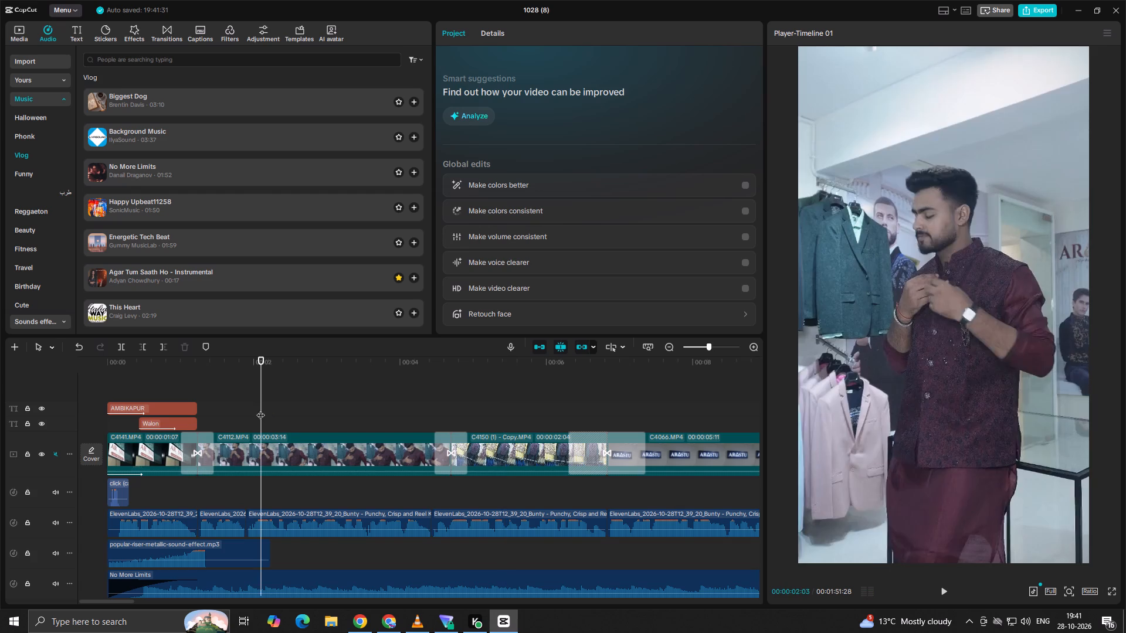
{"action": "key", "text": "space"}
{"action": "key", "text": "space"}
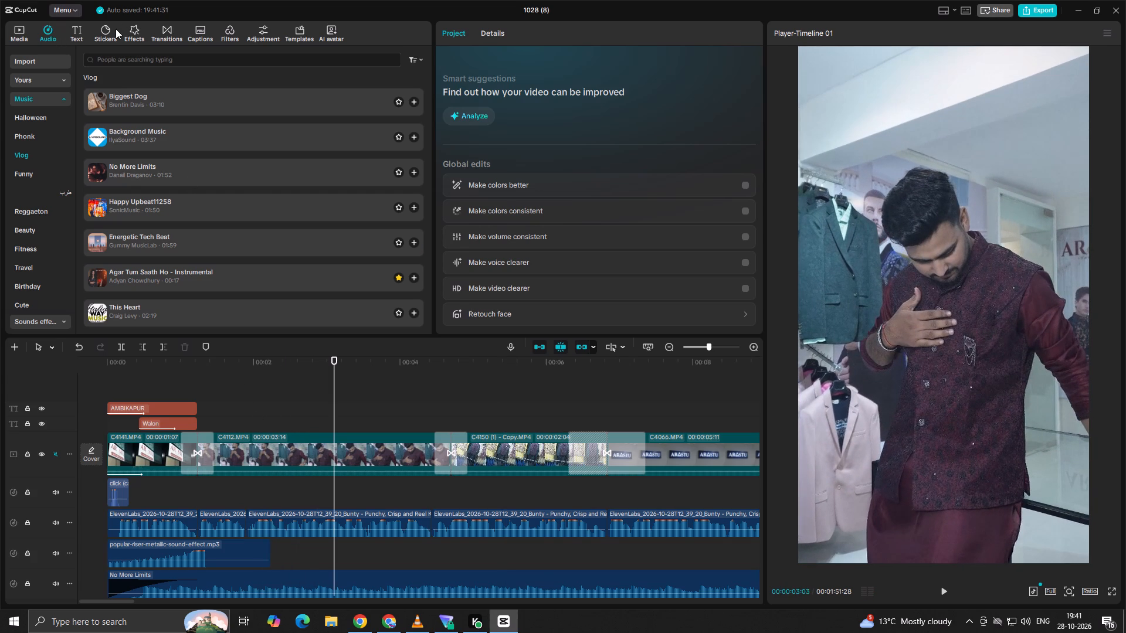
Preview ARASTU.mp4 from the project media and place it on a new video track above the titles, starting at about 00:00:03.
{"action": "left_click", "coordinate": [140, 32]}
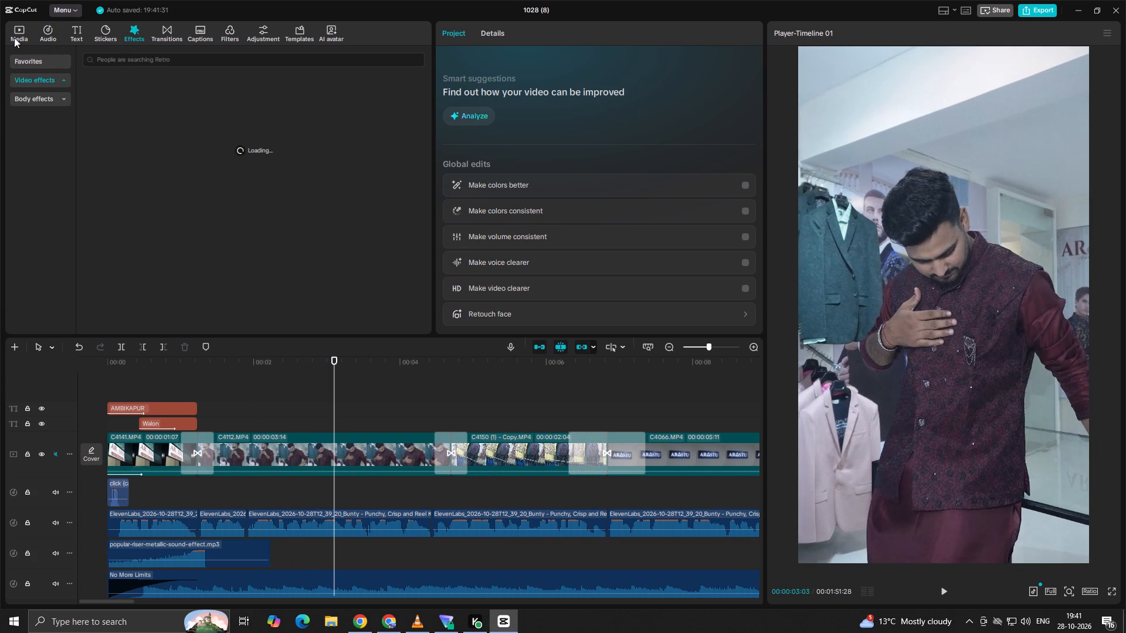
{"action": "left_click", "coordinate": [14, 38]}
{"action": "scroll", "coordinate": [302, 265], "scroll_direction": "down", "scroll_amount": 1}
{"action": "left_click", "coordinate": [289, 218]}
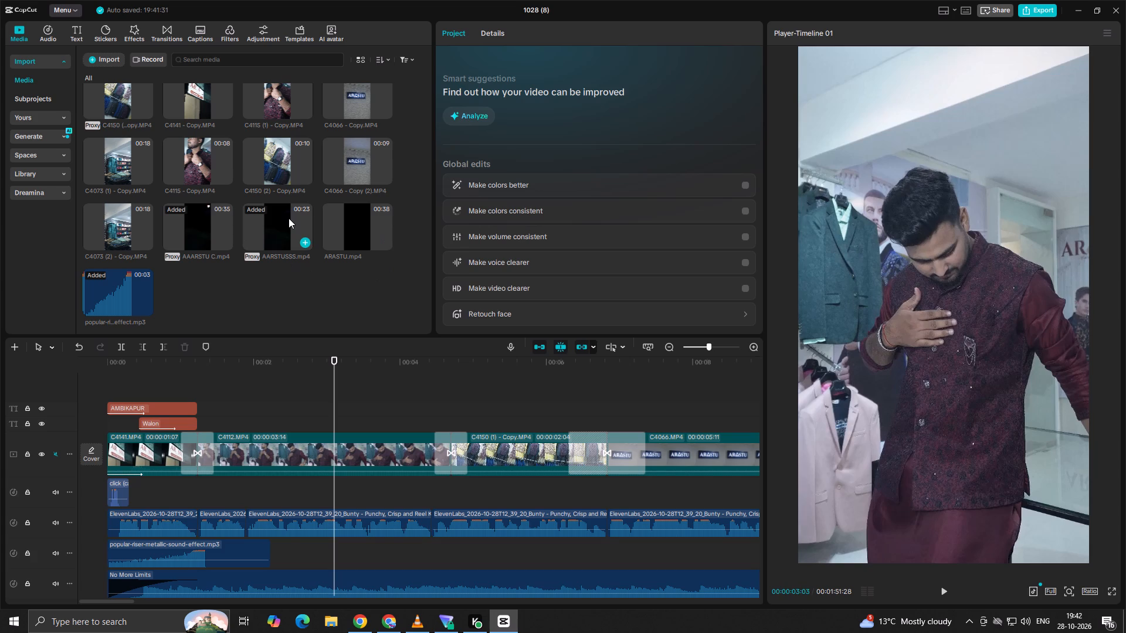
{"action": "key", "text": "space"}
{"action": "left_click", "coordinate": [344, 217]}
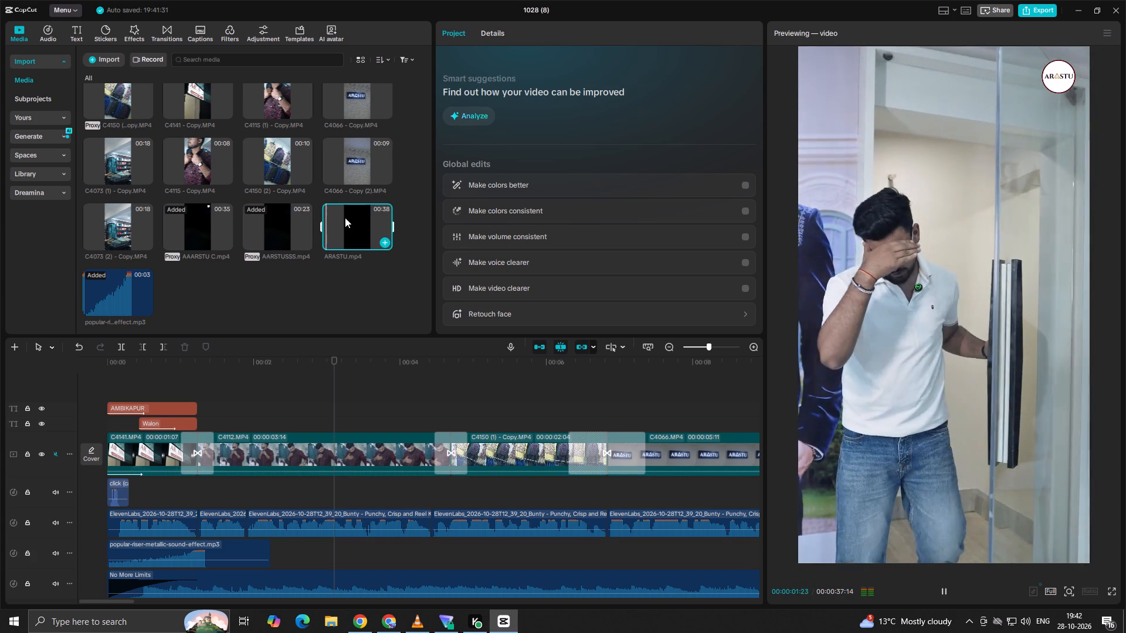
{"action": "left_click_drag", "start_coordinate": [352, 223], "coordinate": [321, 399]}
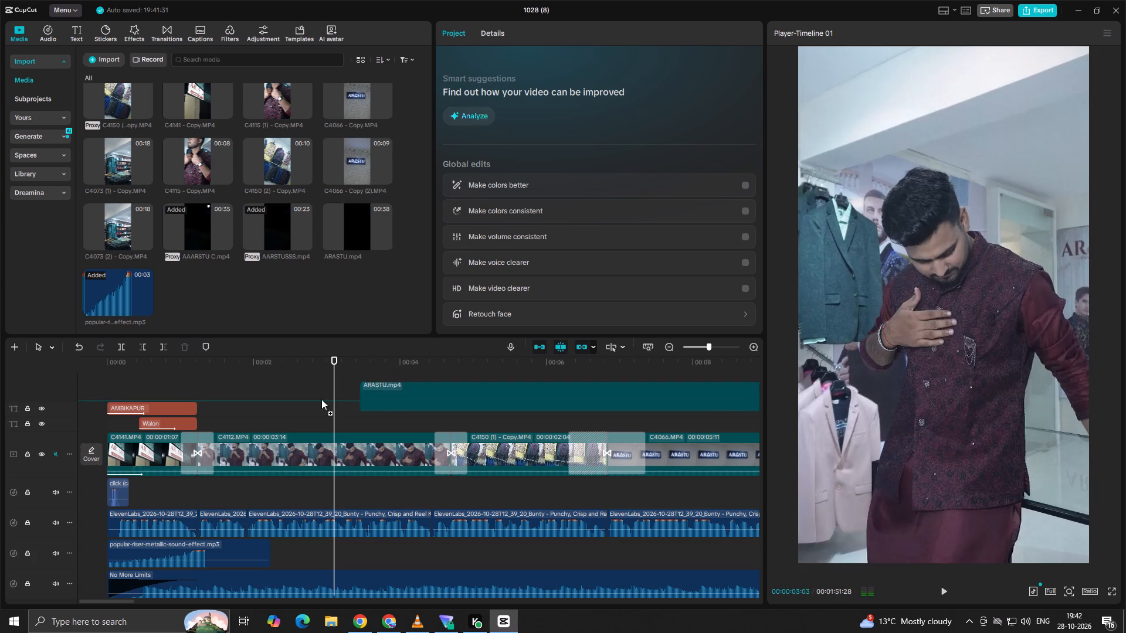
{"action": "left_click_drag", "start_coordinate": [321, 399], "coordinate": [315, 400]}
Scrub through ARASTU.mp4 on the upper video track and trim away everything before the shopping-bag handover at 00:00:35:26.
{"action": "left_click", "coordinate": [500, 380]}
{"action": "left_click_drag", "start_coordinate": [501, 382], "coordinate": [765, 382]}
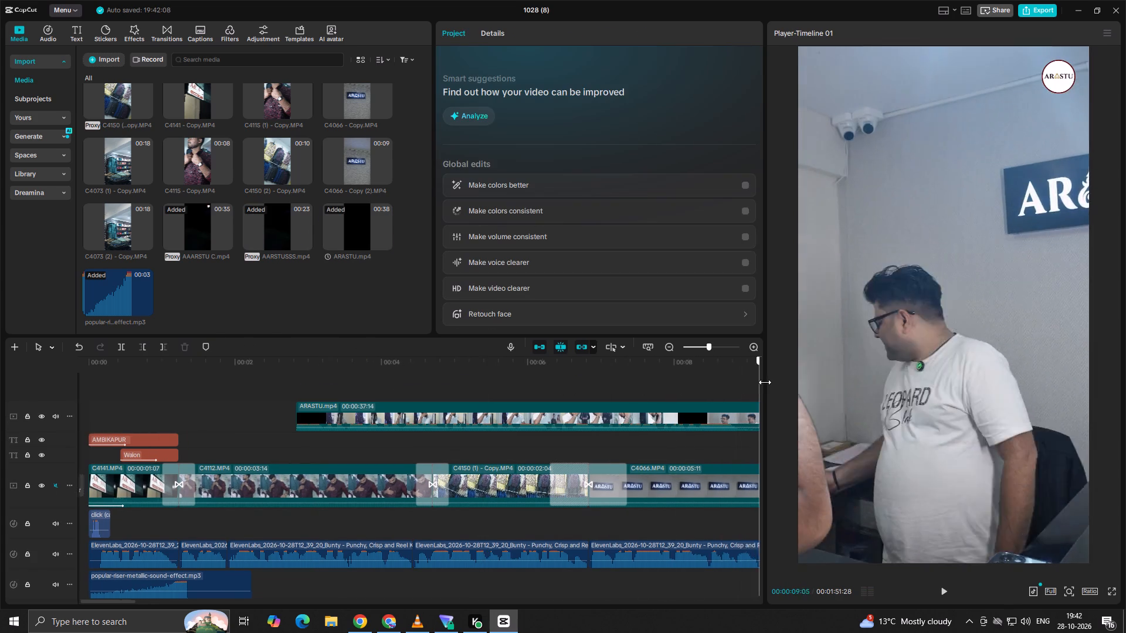
{"action": "left_click_drag", "start_coordinate": [765, 382], "coordinate": [537, 422]}
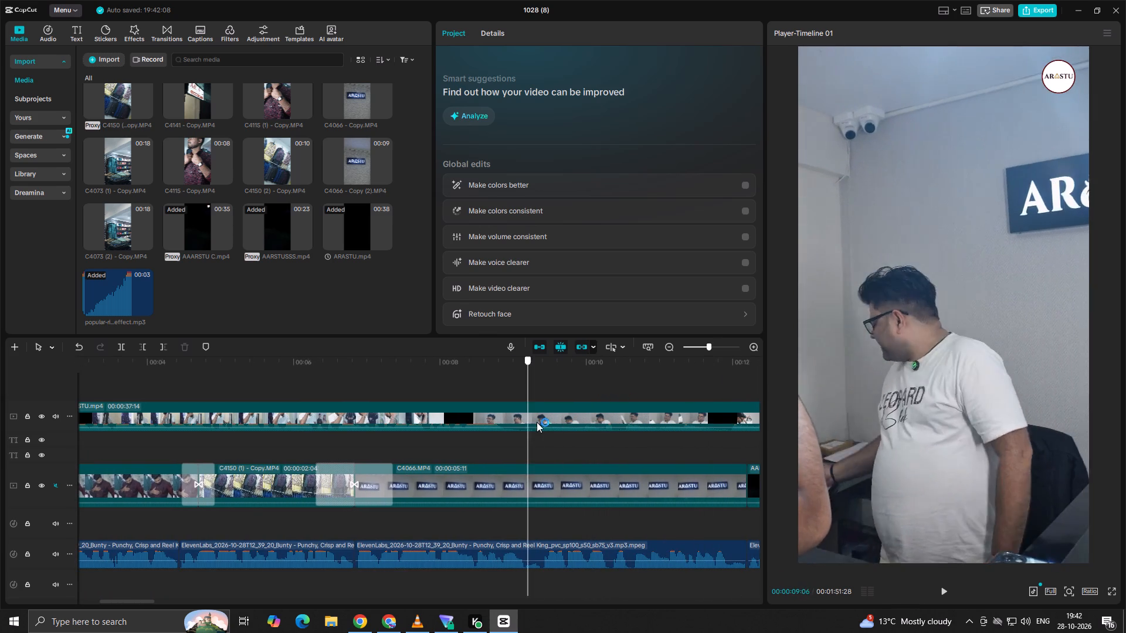
{"action": "left_click_drag", "start_coordinate": [537, 422], "coordinate": [687, 431]}
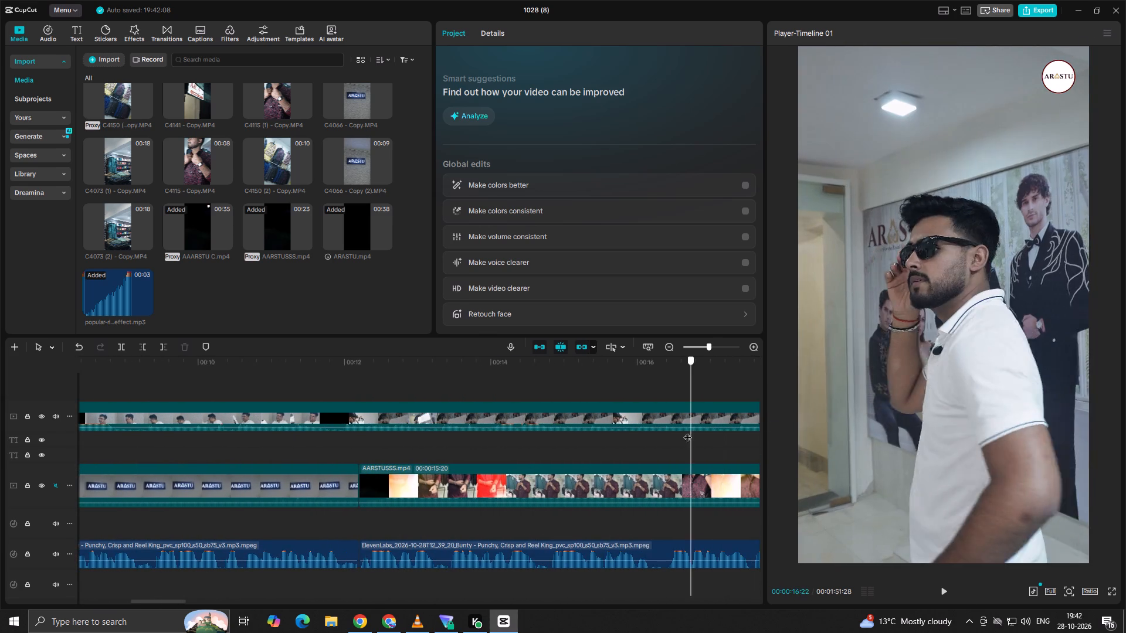
{"action": "left_click_drag", "start_coordinate": [687, 431], "coordinate": [710, 449]}
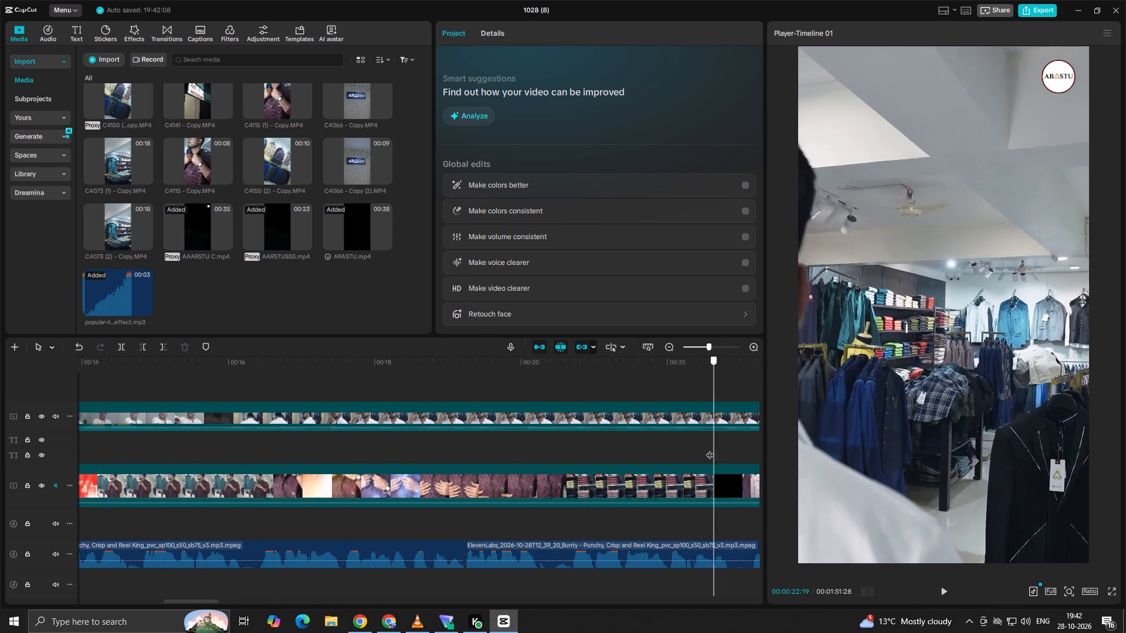
{"action": "left_click_drag", "start_coordinate": [710, 449], "coordinate": [694, 461]}
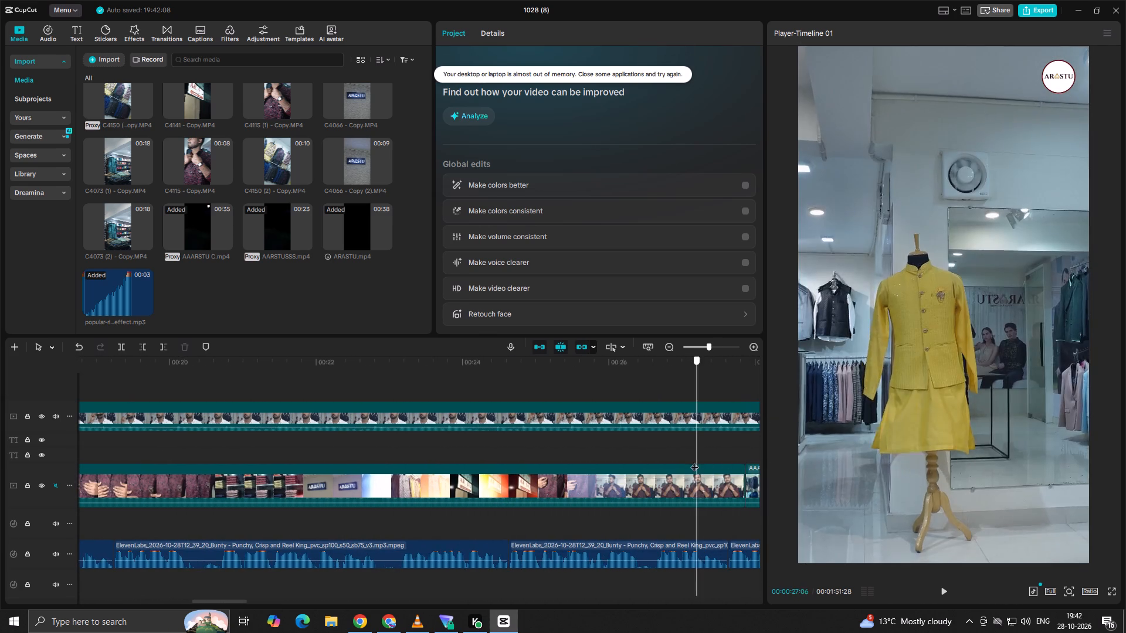
{"action": "left_click_drag", "start_coordinate": [694, 461], "coordinate": [795, 471]}
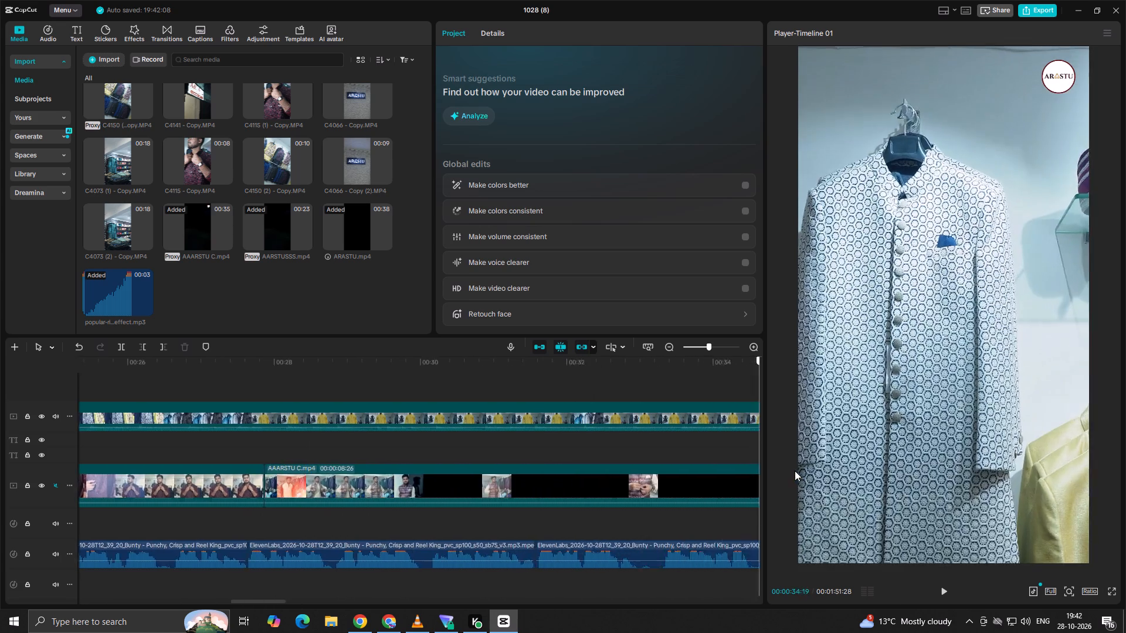
{"action": "left_click_drag", "start_coordinate": [795, 471], "coordinate": [620, 487]}
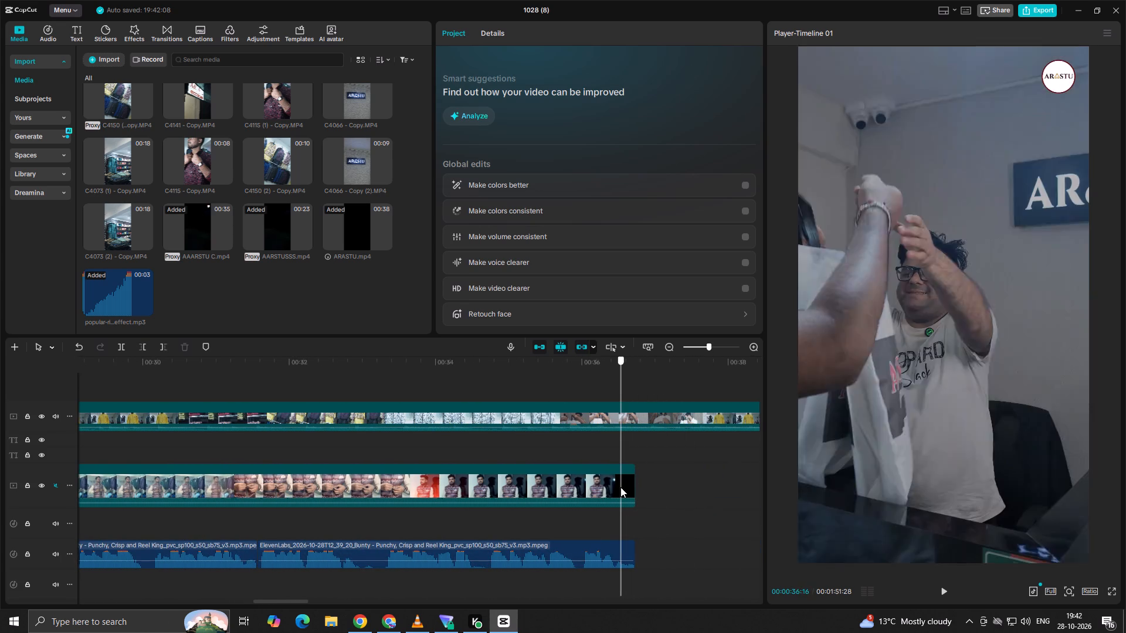
{"action": "left_click_drag", "start_coordinate": [620, 487], "coordinate": [574, 493]}
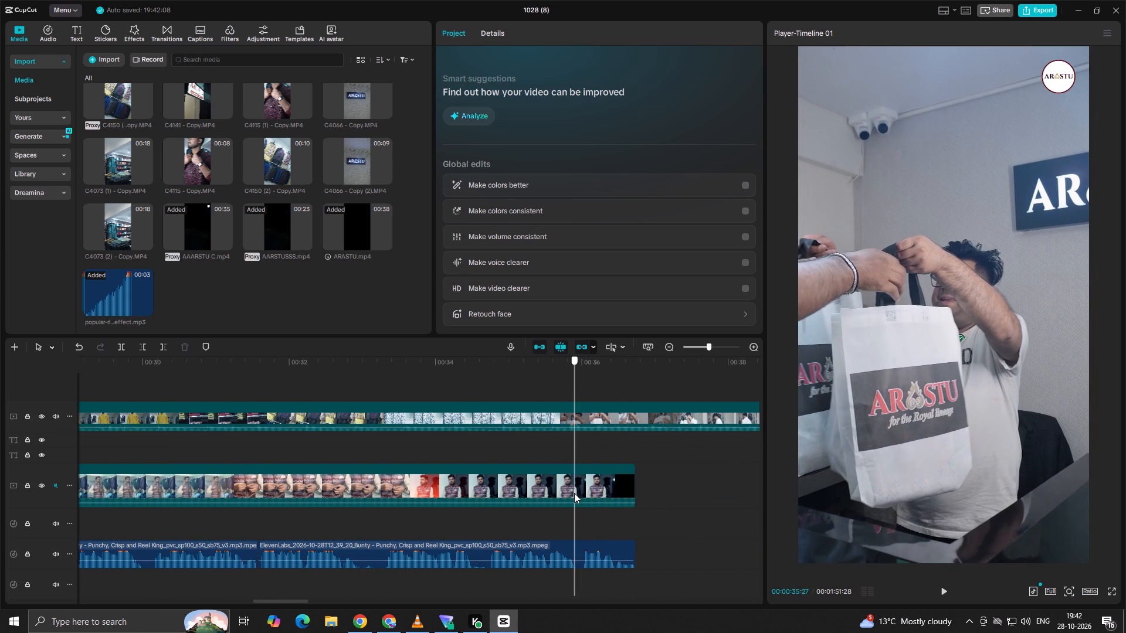
{"action": "left_click_drag", "start_coordinate": [574, 493], "coordinate": [573, 493]}
{"action": "left_click", "coordinate": [583, 426]}
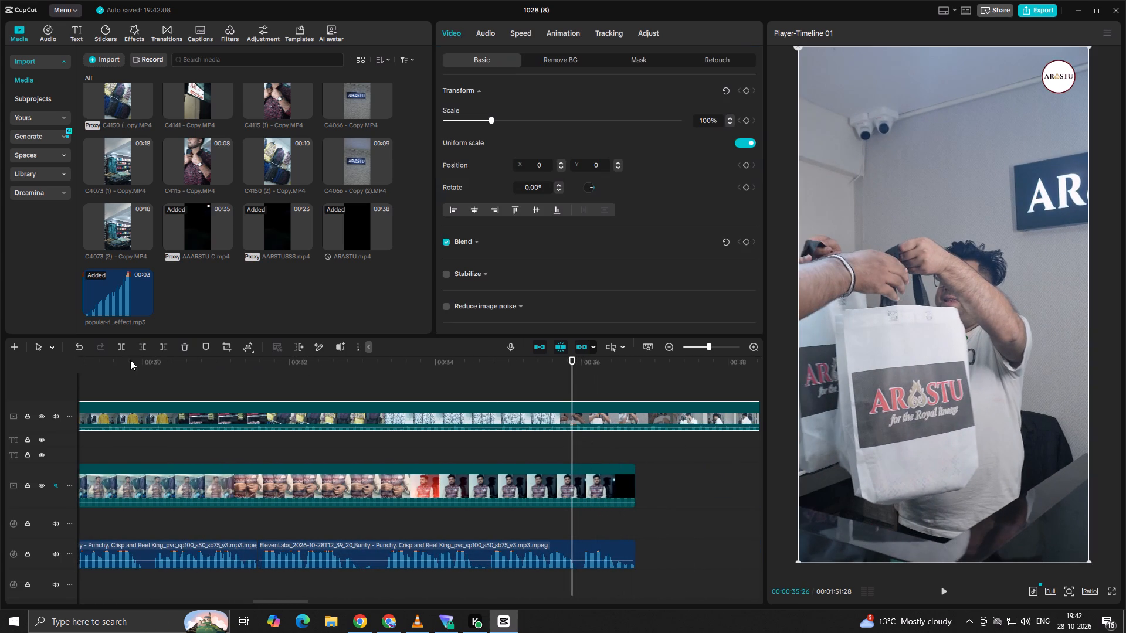
{"action": "left_click", "coordinate": [143, 345]}
Move the remaining ARASTU.mp4 section back to start at about 00:00:03 above the C4112 clip and play into its beginning.
{"action": "left_click_drag", "start_coordinate": [664, 407], "coordinate": [55, 447]}
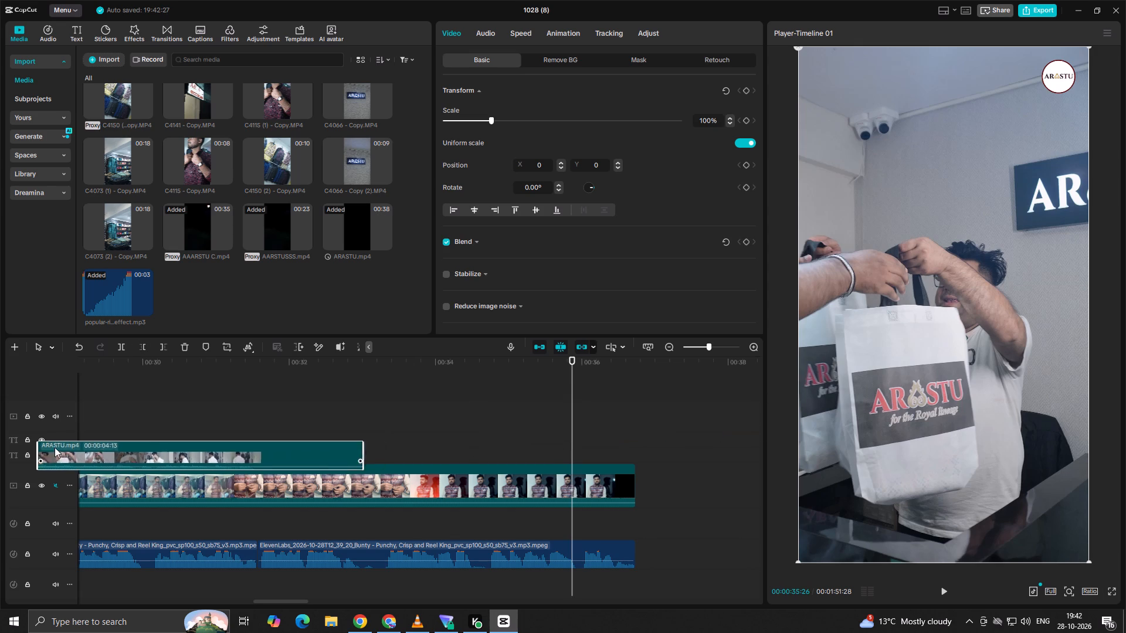
{"action": "left_click_drag", "start_coordinate": [55, 447], "coordinate": [0, 434]}
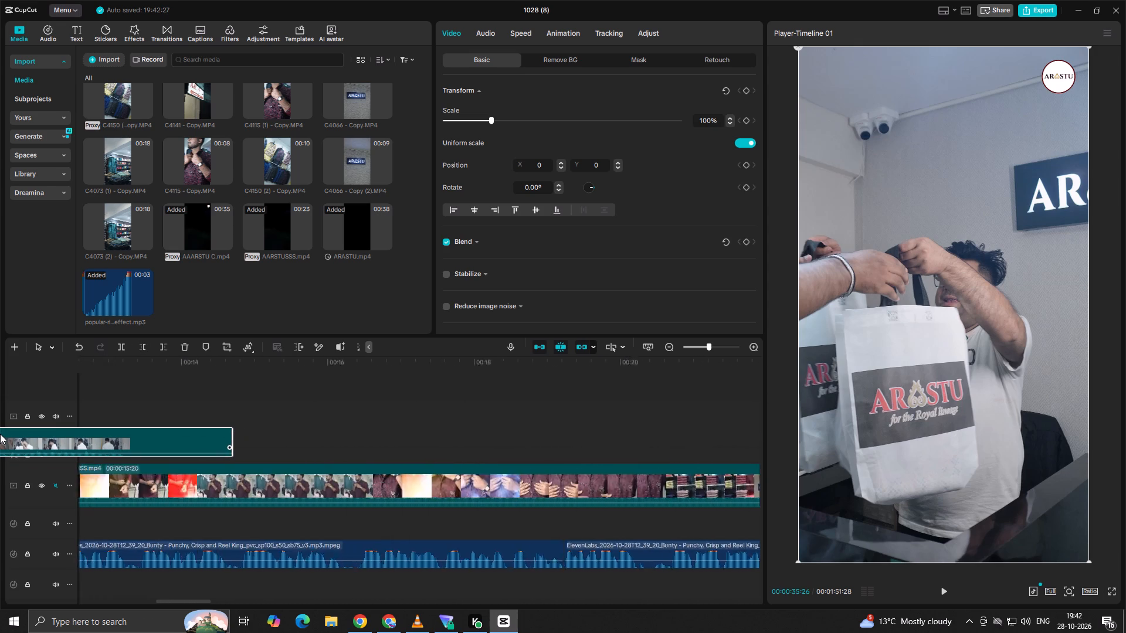
{"action": "left_click_drag", "start_coordinate": [0, 434], "coordinate": [403, 411]}
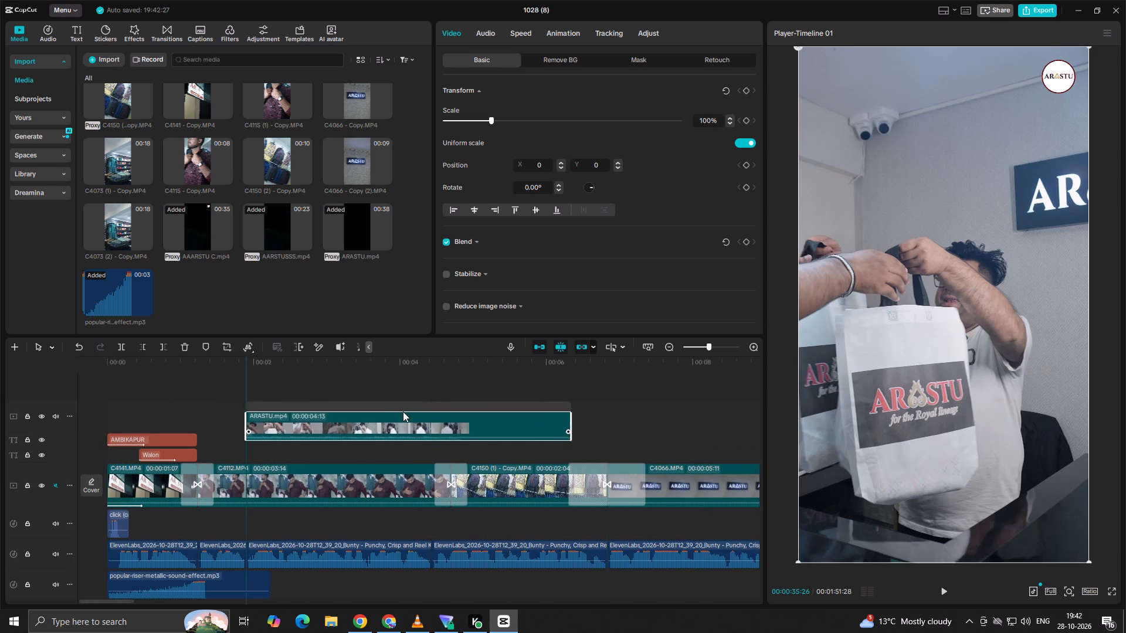
{"action": "left_click_drag", "start_coordinate": [403, 411], "coordinate": [403, 436]}
{"action": "left_click", "coordinate": [274, 434]}
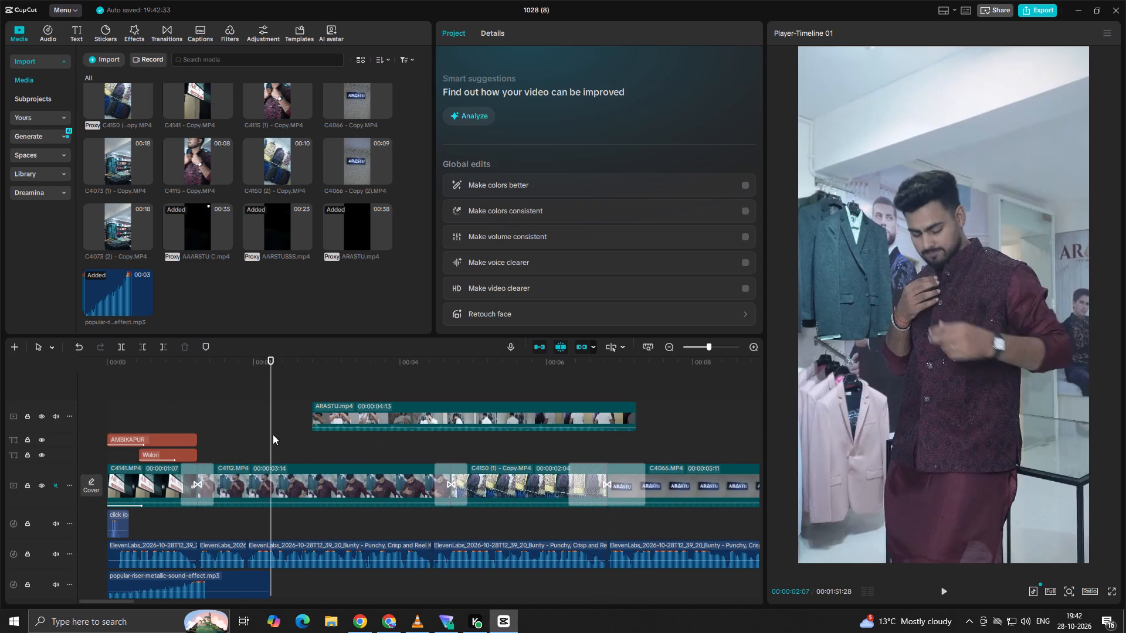
{"action": "key", "text": "space"}
{"action": "key", "text": "space"}
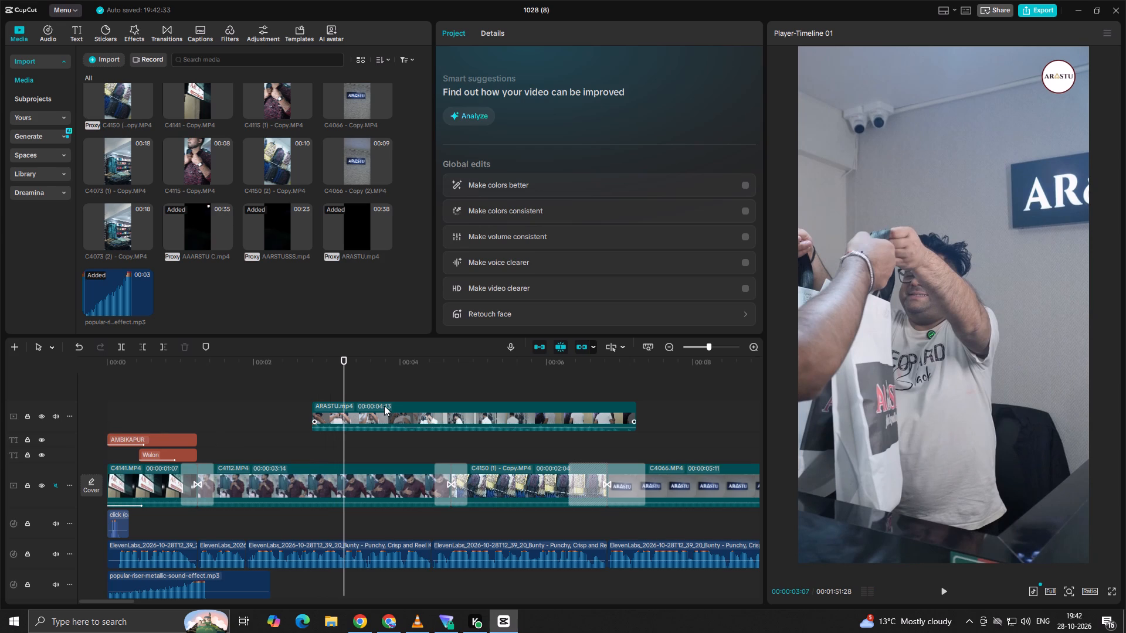